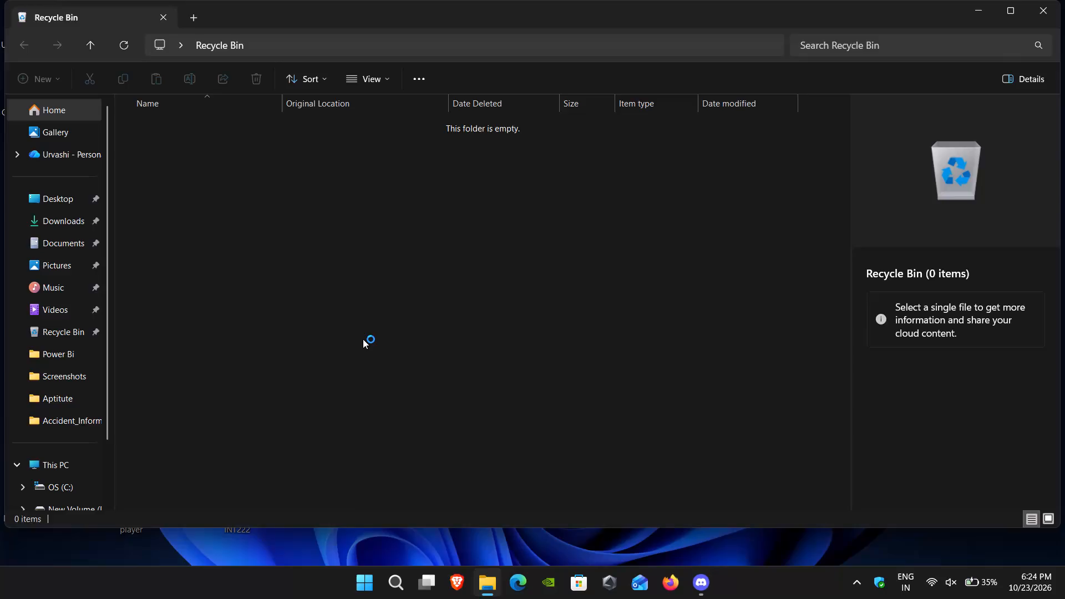
Delete the DiscordSetup installer from the desktop.
right_click(79, 304)
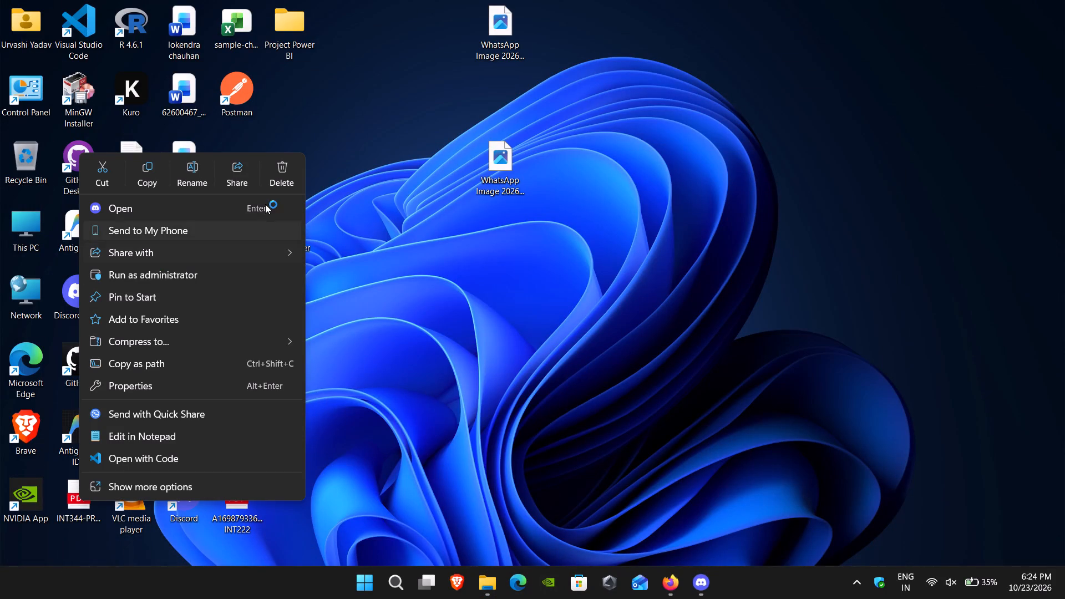
left_click(271, 187)
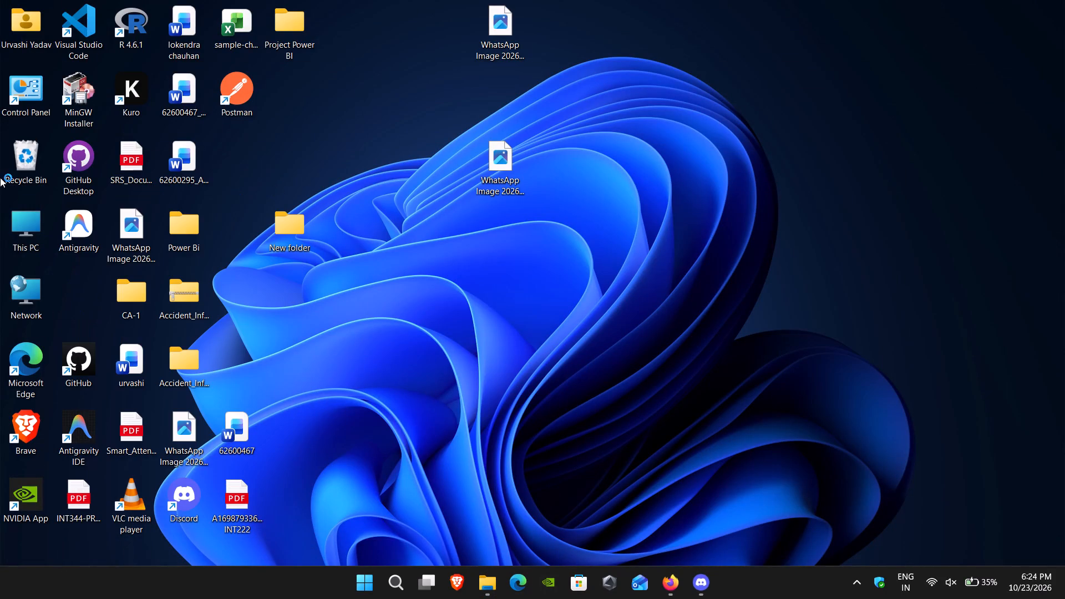
Open the Recycle Bin and permanently delete the DiscordSetup file in it.
double_click(28, 163)
key("ctrl+a")
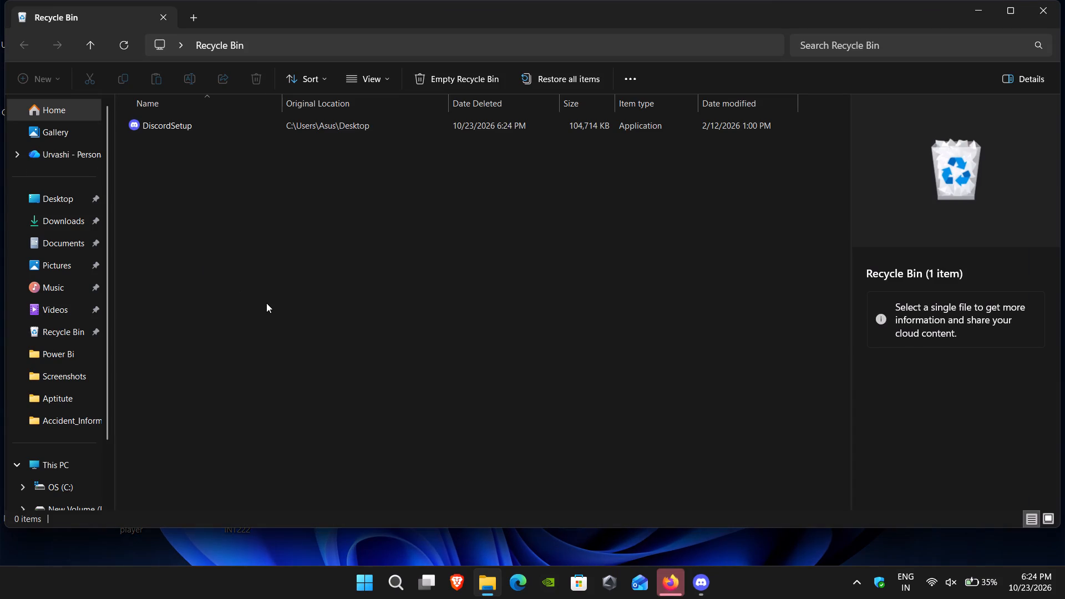
key("ctrl+a")
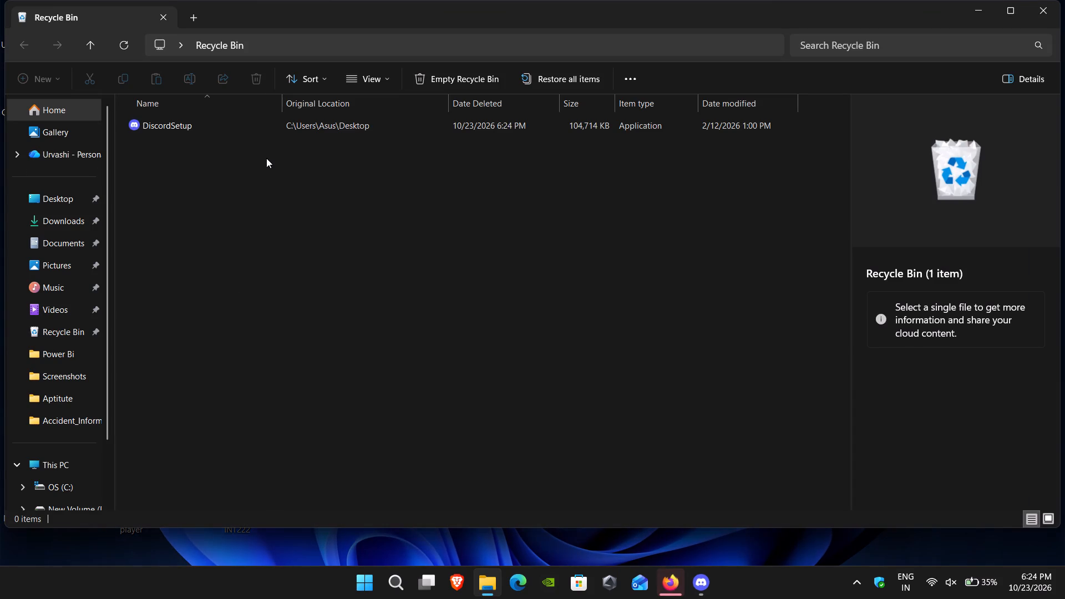
left_click(266, 158)
key("ctrl+a")
key("Delete")
key("Return")
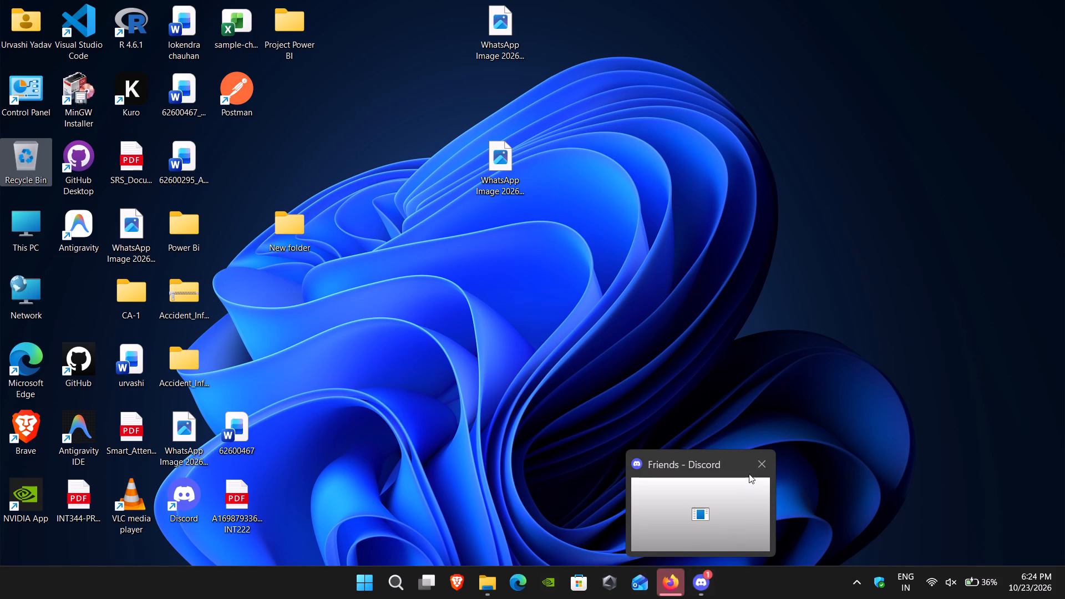
Close the open Discord and Firefox windows.
left_click(758, 463)
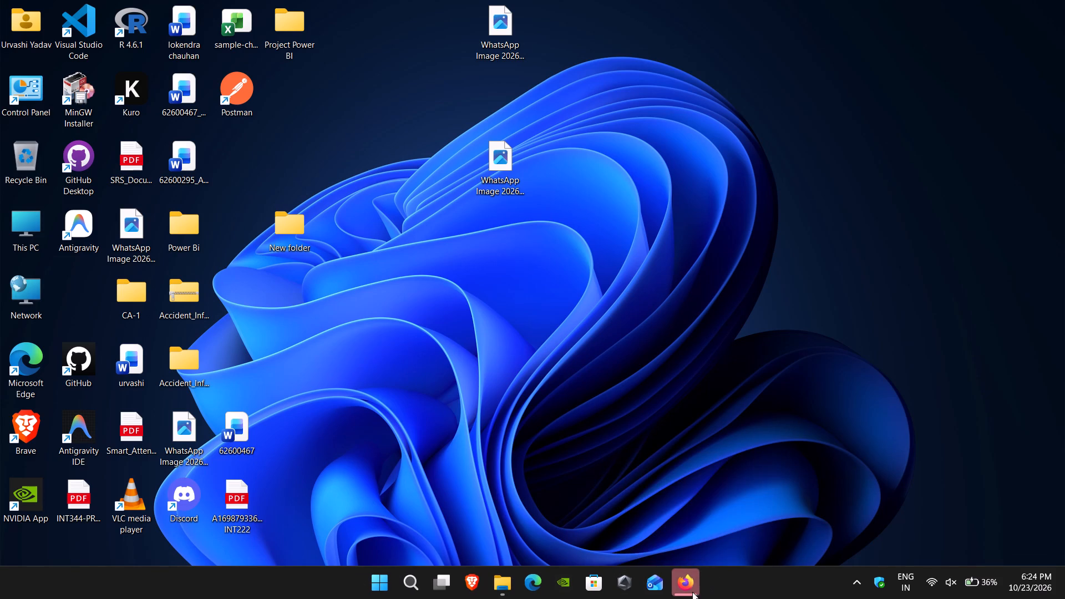
left_click(746, 461)
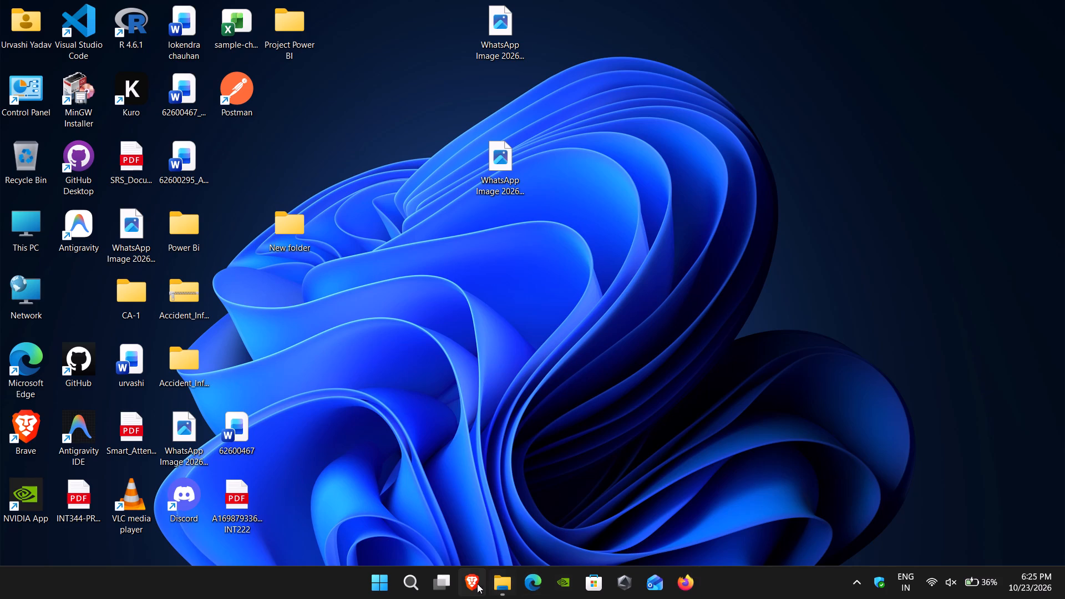
Launch Power BI Desktop and start a blank report.
left_click(378, 587)
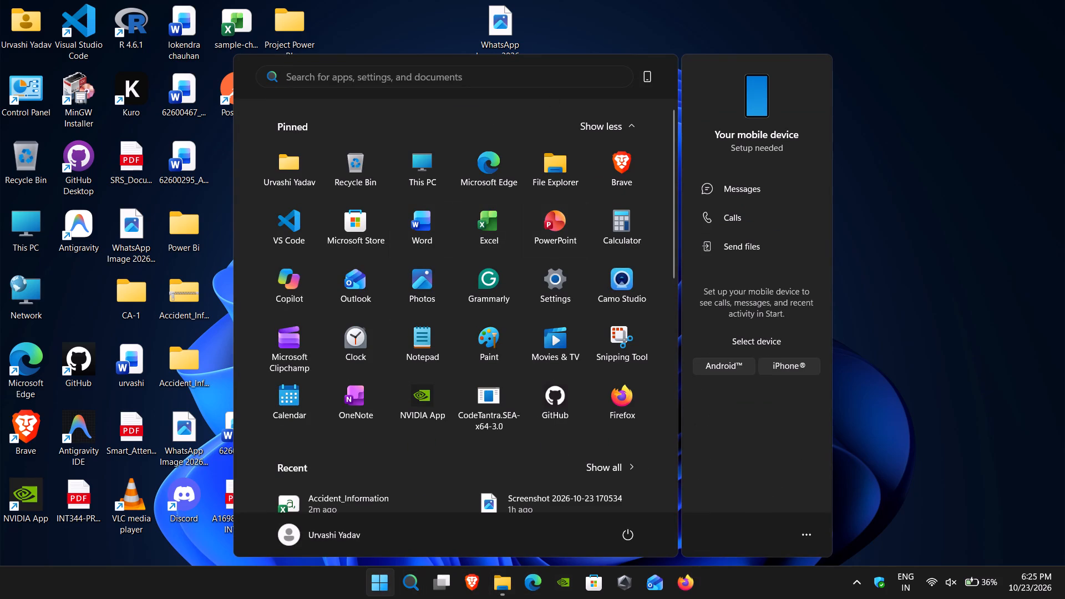
type("power bi")
key("Return")
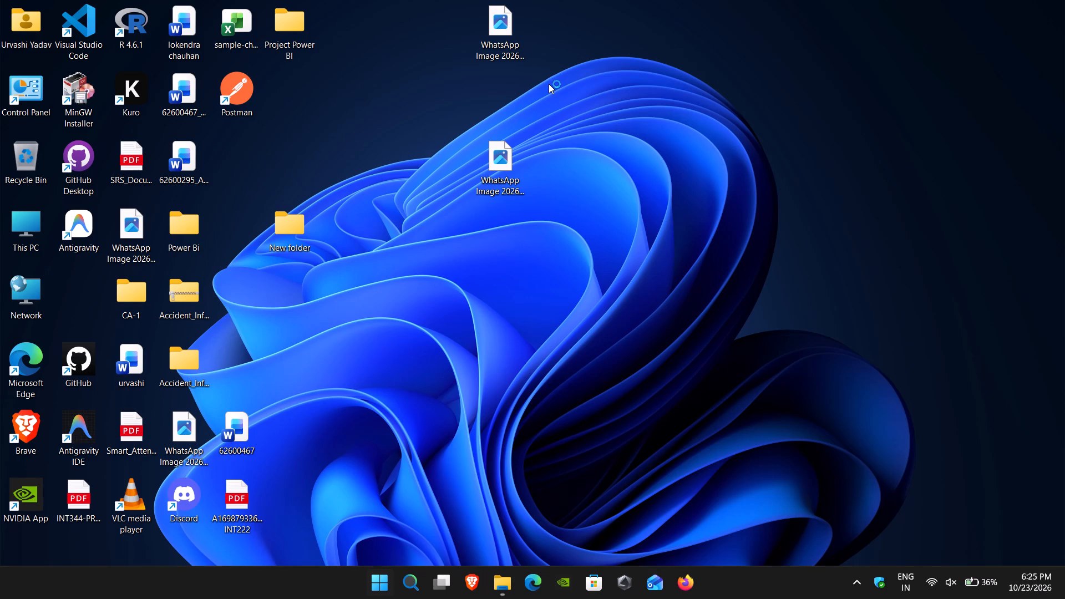
key("9")
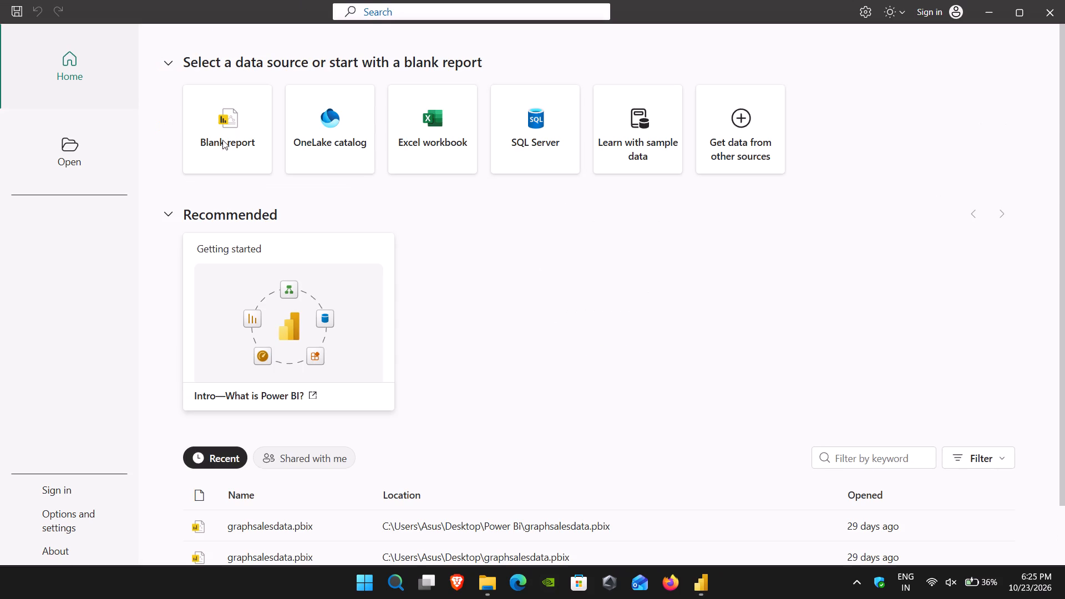
left_click(224, 146)
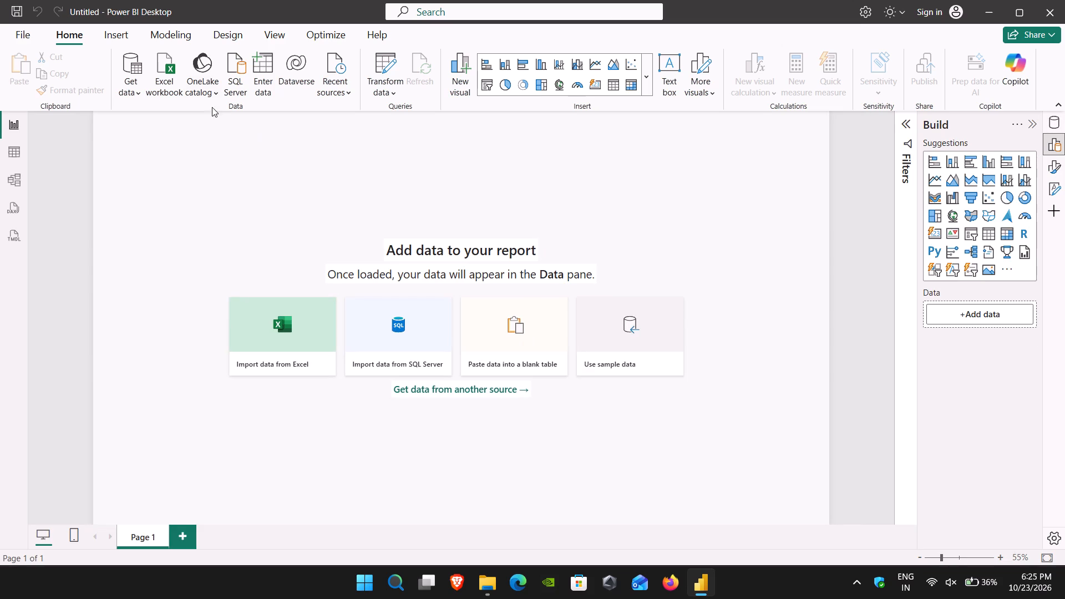
Open the Get data source choices for the blank report.
left_click(137, 89)
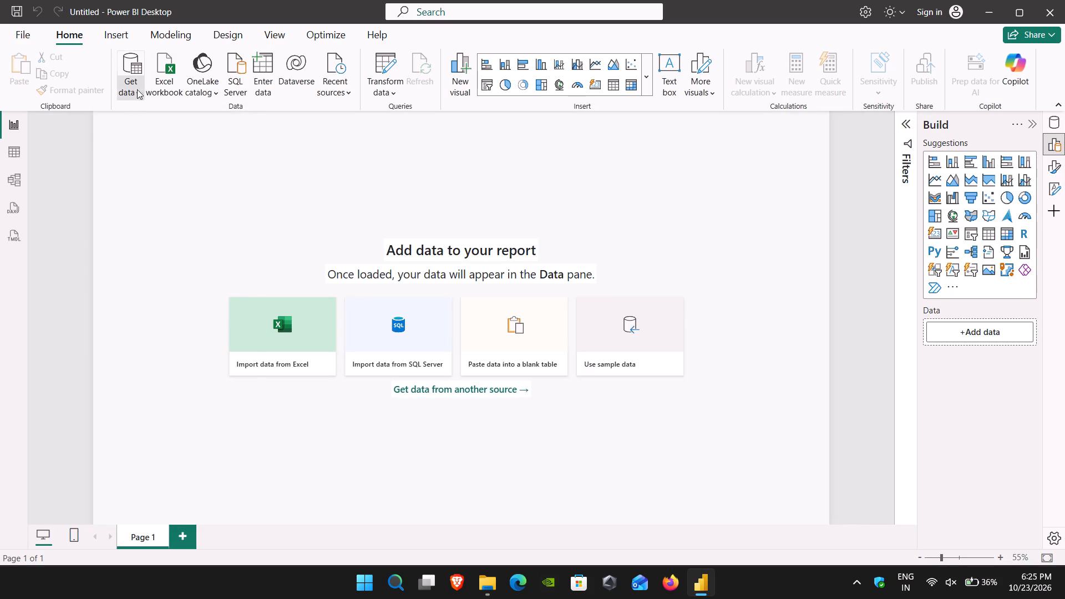
Connect to the Accident_Information file in the Desktop's Accident_Information.csv folder as a Text/CSV source and bring up its data preview.
left_click(160, 265)
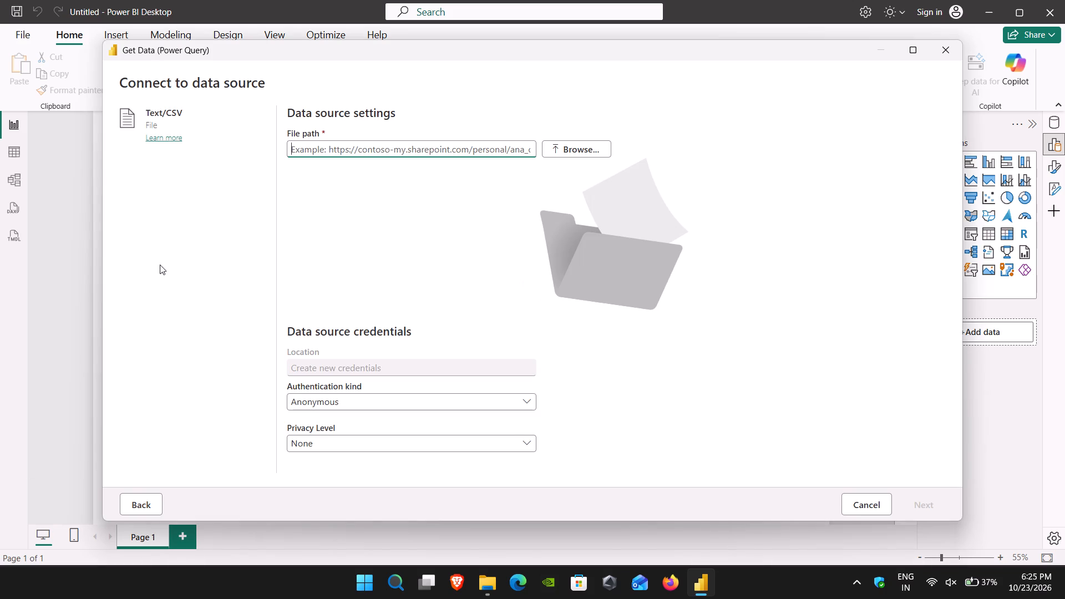
left_click(586, 154)
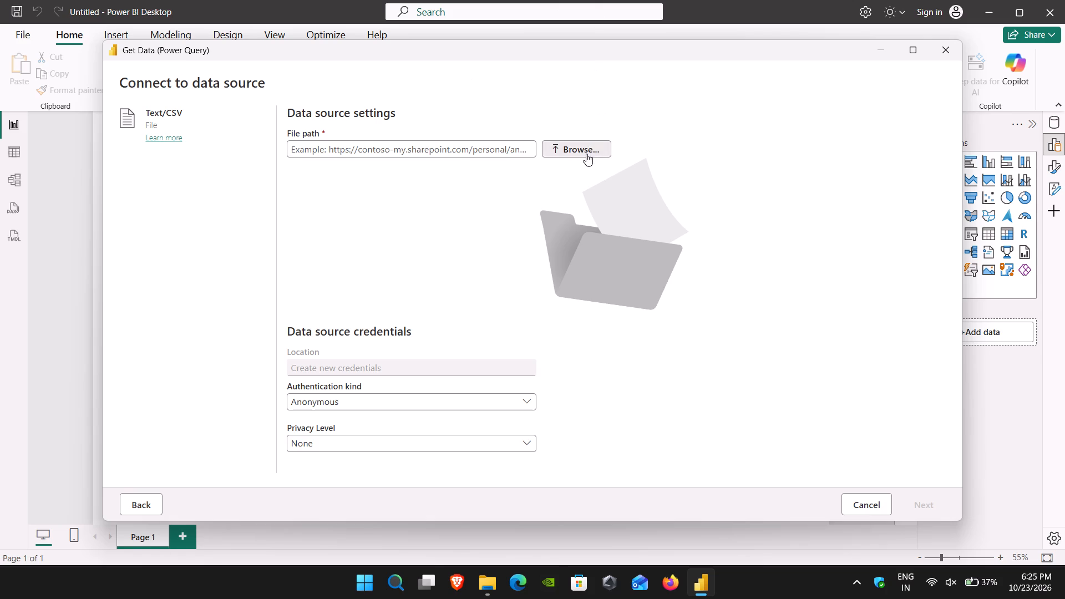
left_click(367, 166)
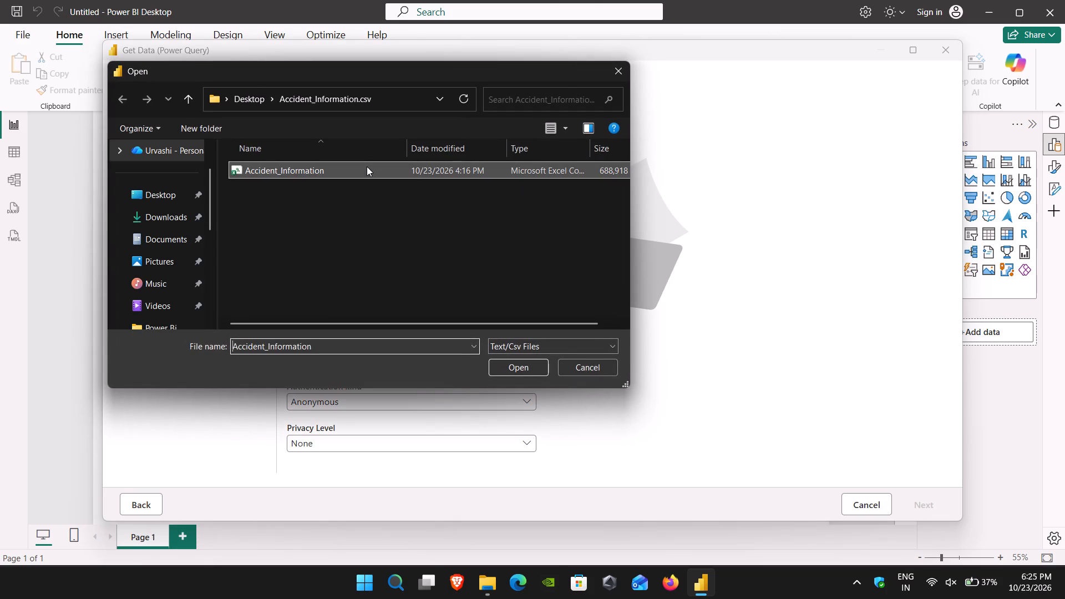
left_click(530, 364)
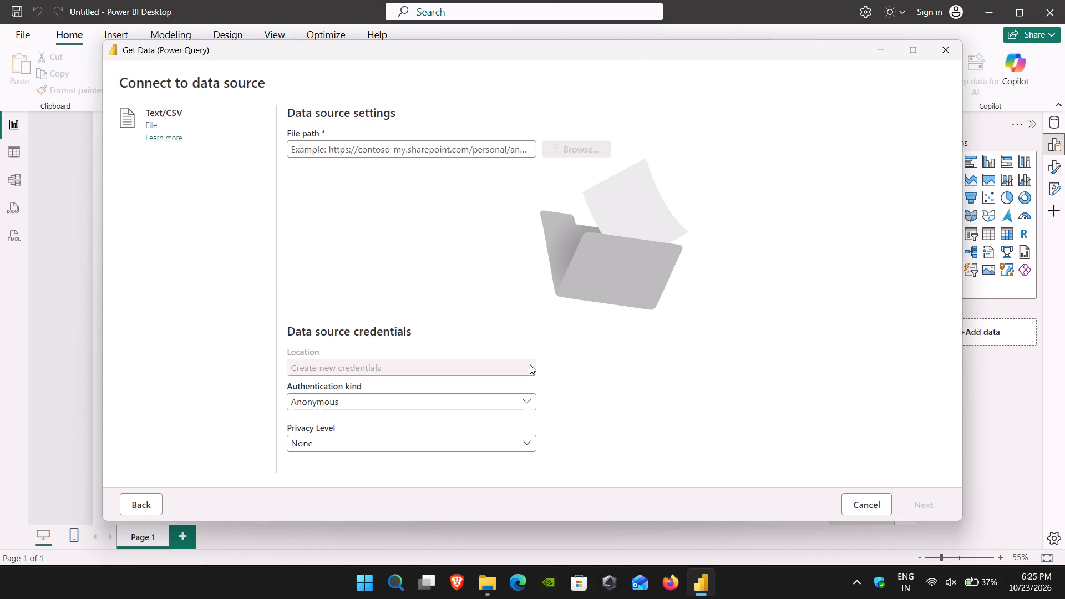
left_click(927, 500)
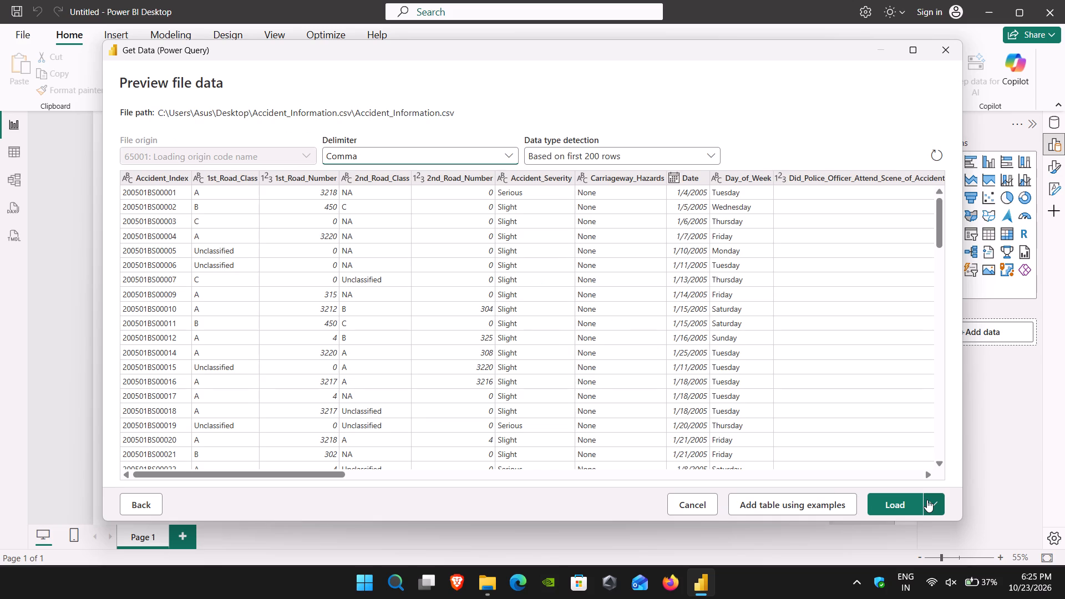
Send the previewed accident data to Power Query Editor for transformation instead of loading it, and maximize the editor window.
left_click(932, 503)
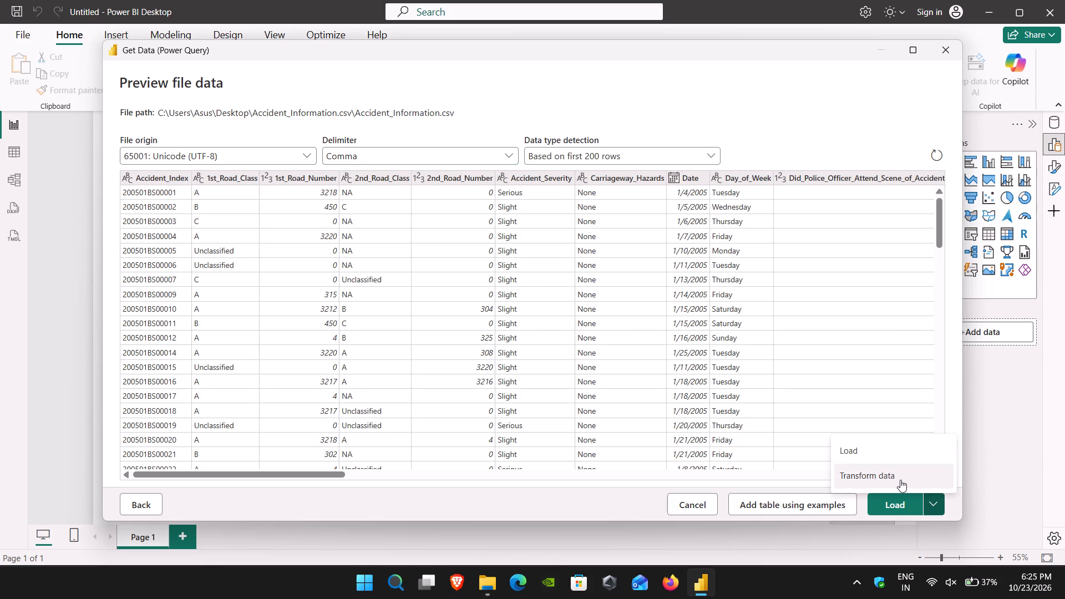
left_click(897, 478)
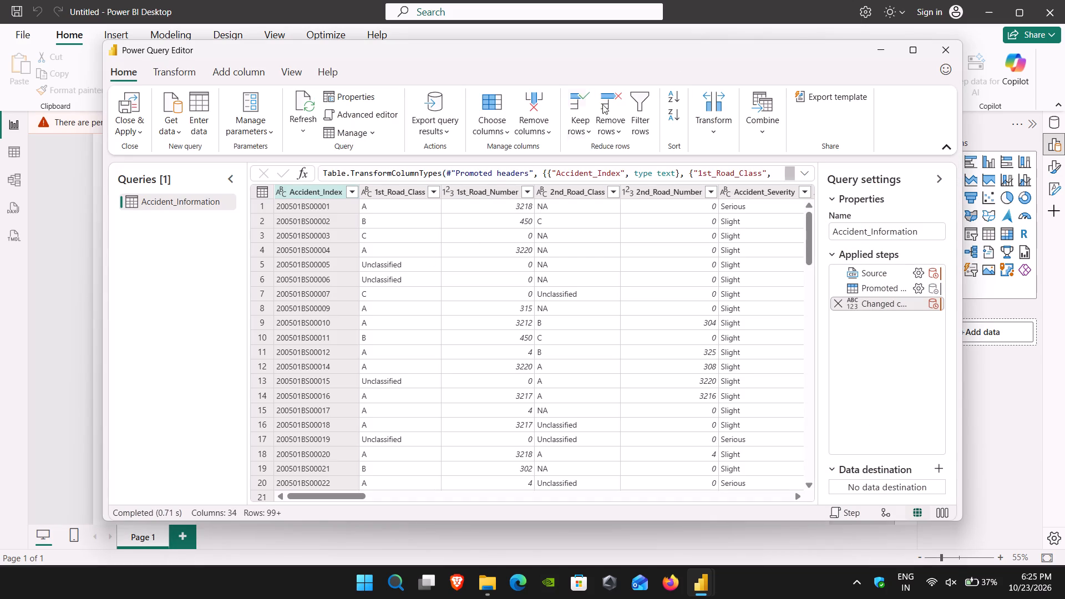
left_click(917, 50)
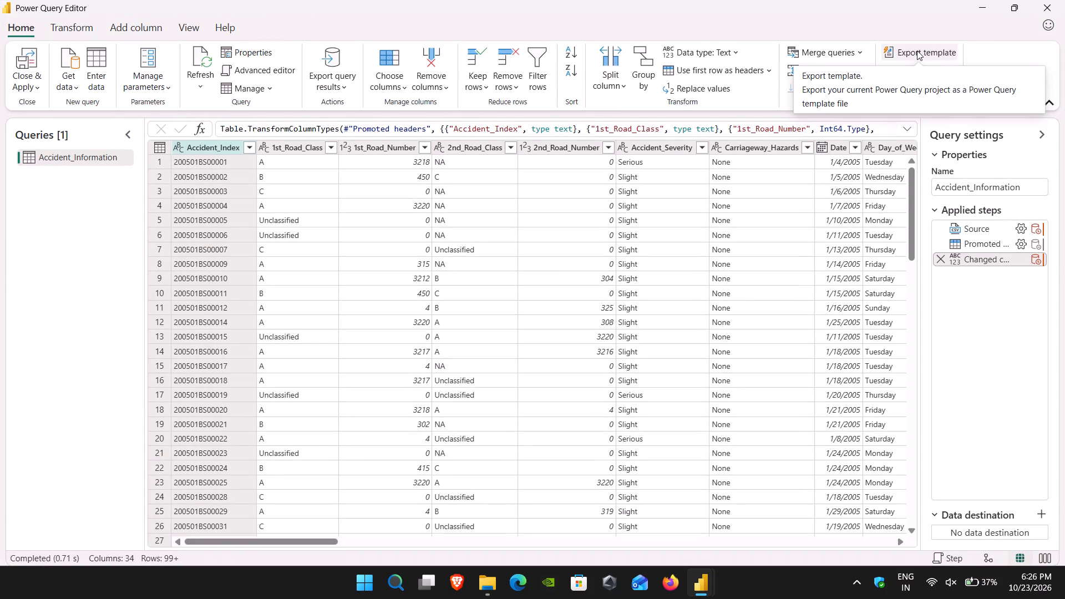
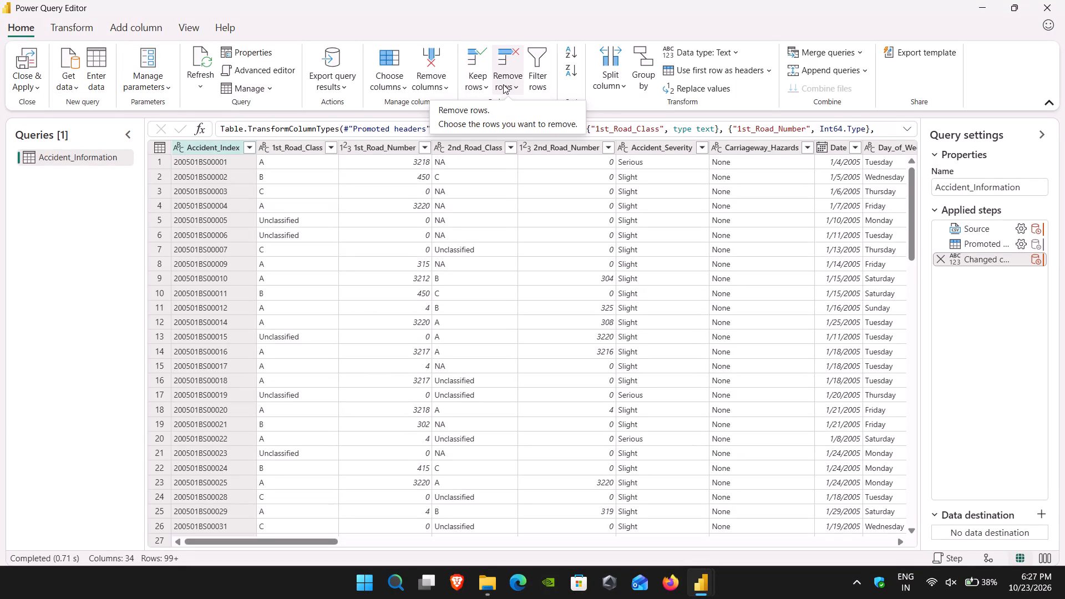
Remove the blank rows from the Accident_Information query.
left_click(503, 84)
left_click(551, 186)
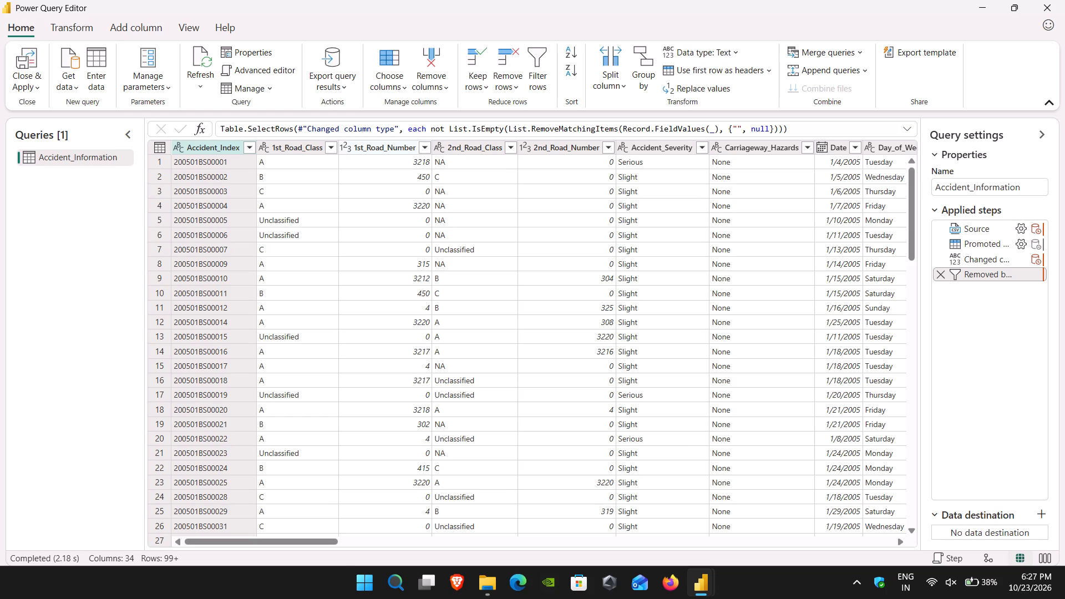
Remove duplicate rows based on the Accident_Index column.
left_click(204, 150)
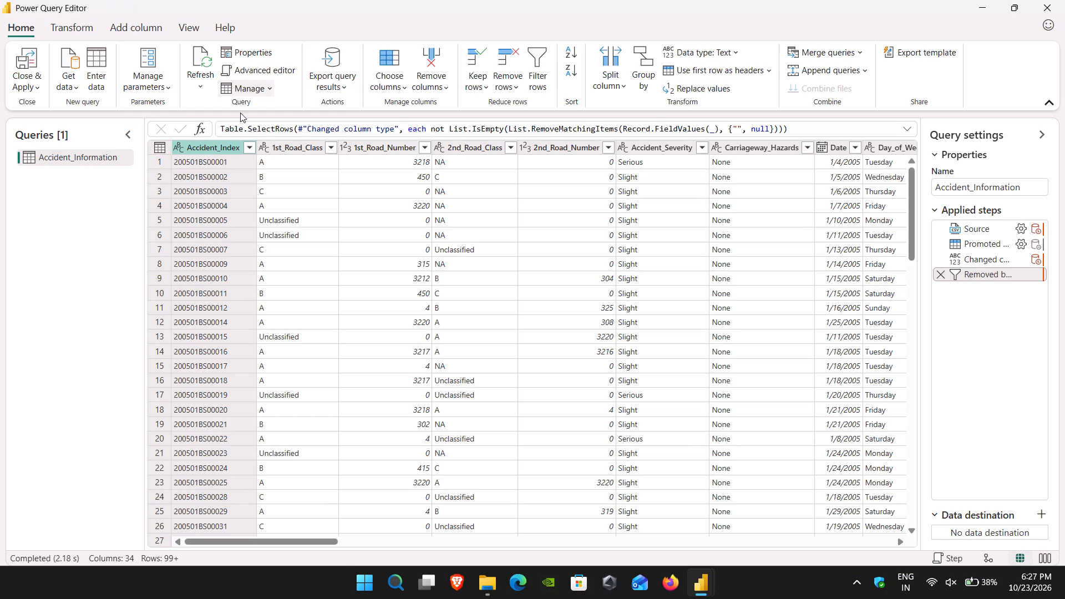
left_click(507, 85)
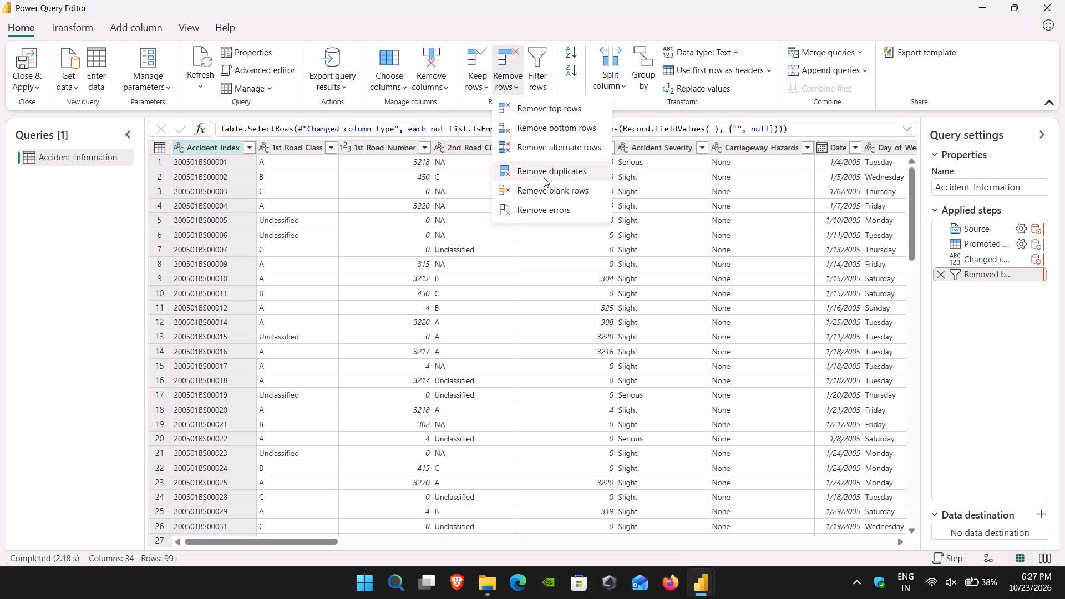
left_click(544, 174)
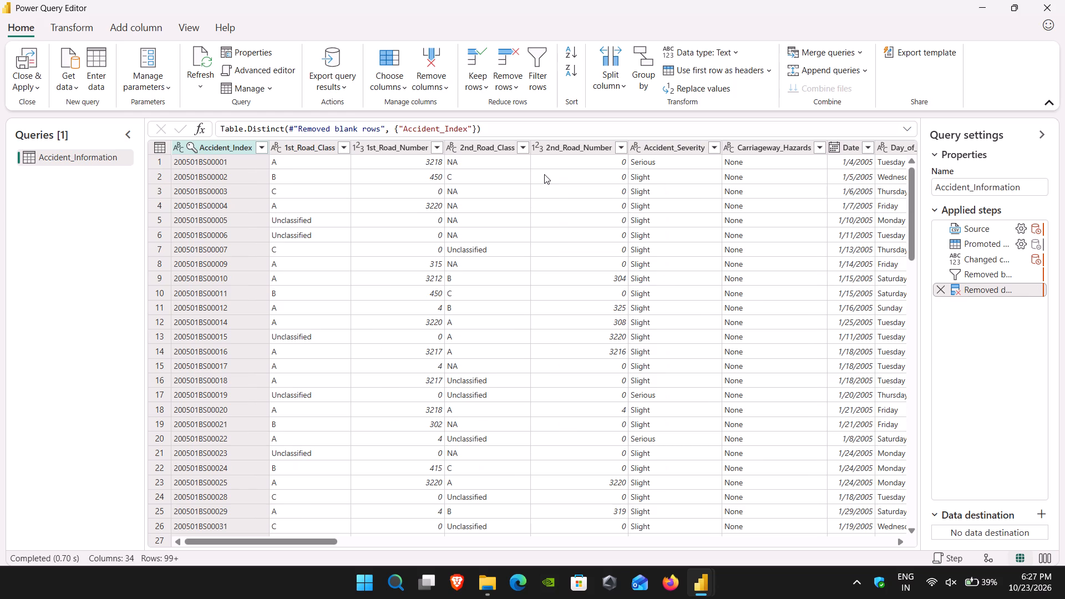
Trim the text in the Road_Type column.
right_click_drag(544, 174, 472, 153)
left_click_drag(528, 171, 472, 153)
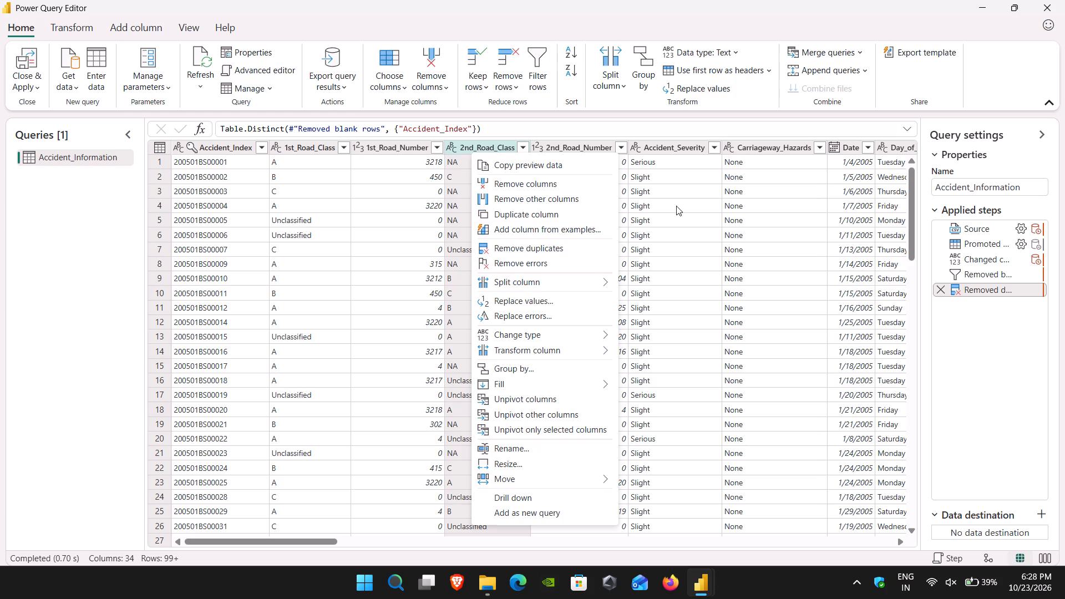
scroll(331, 212, "right", 3)
scroll(331, 212, "left", 4)
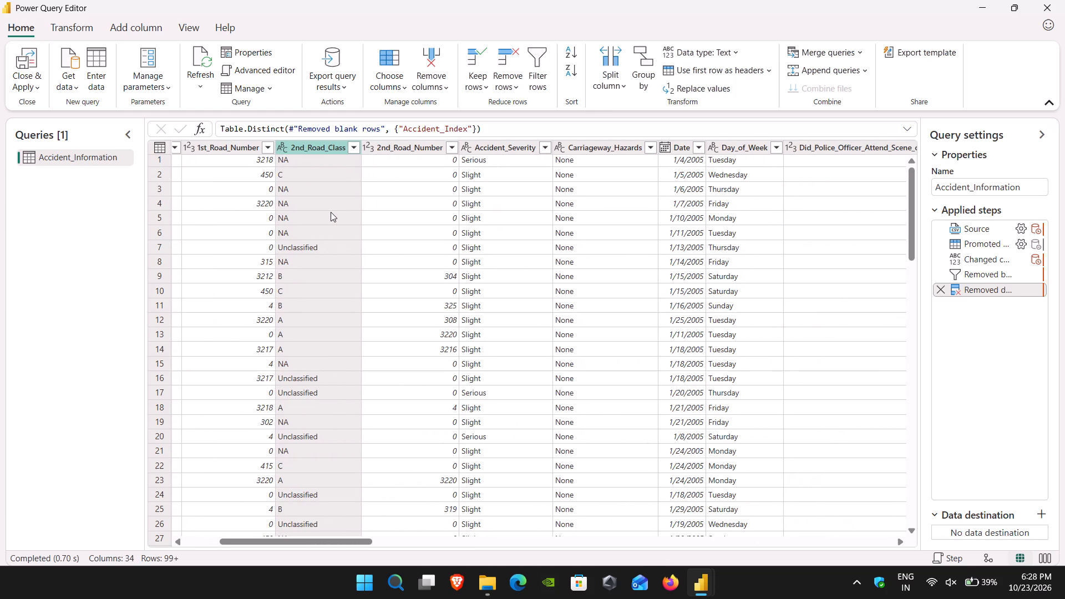
scroll(331, 212, "left", 9)
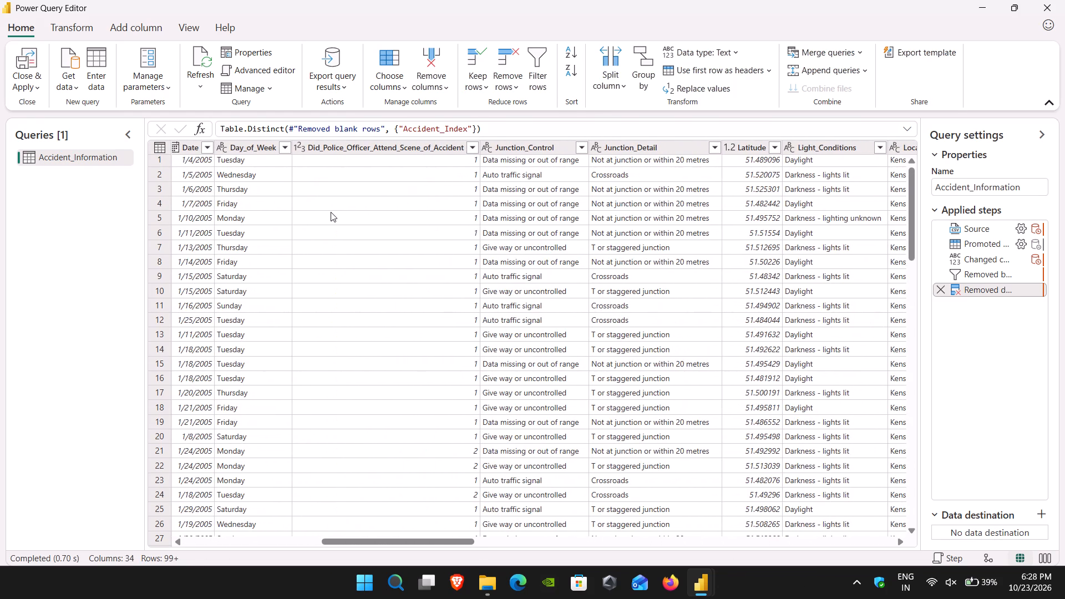
scroll(709, 226, "left", 9)
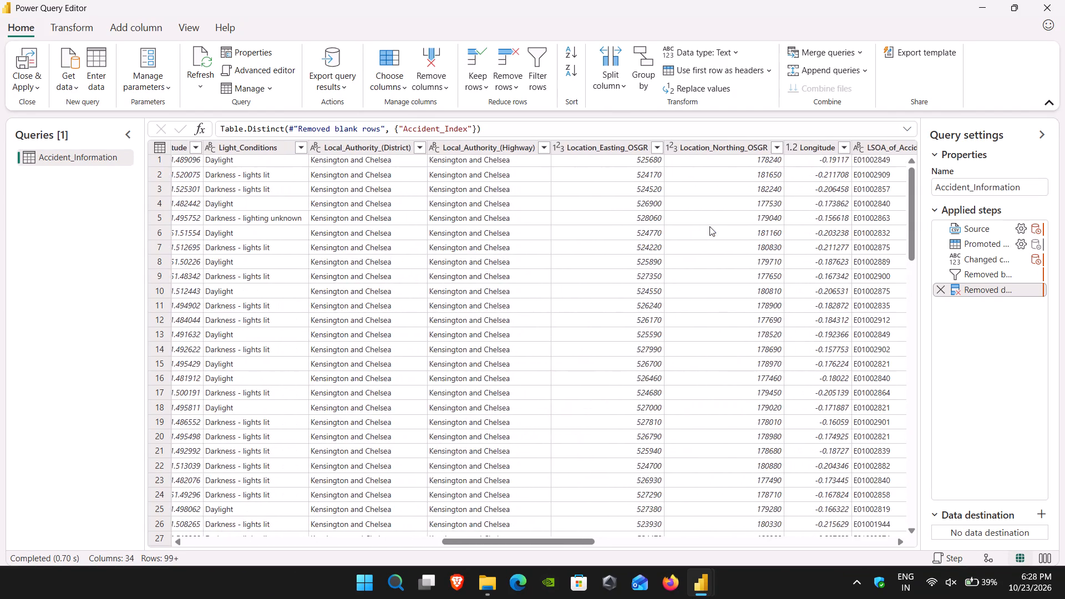
scroll(709, 226, "left", 7)
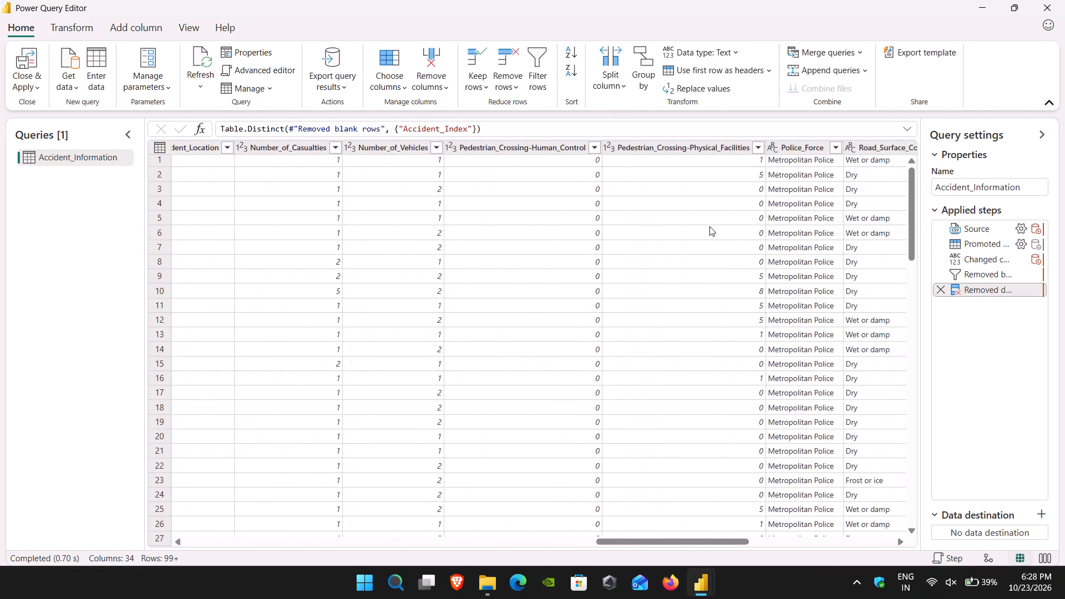
scroll(709, 226, "left", 7)
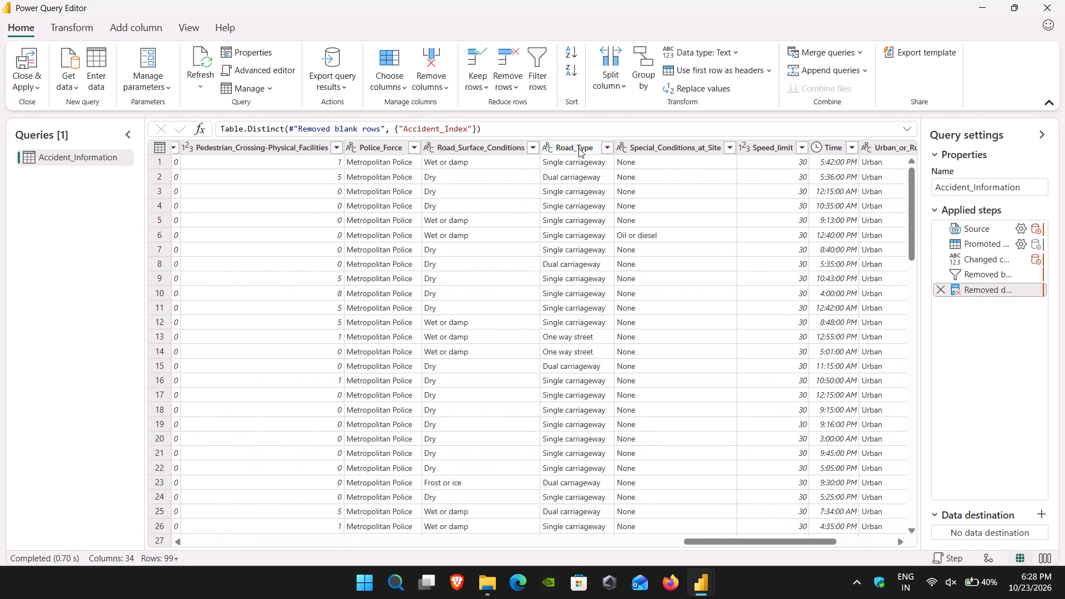
left_click(575, 143)
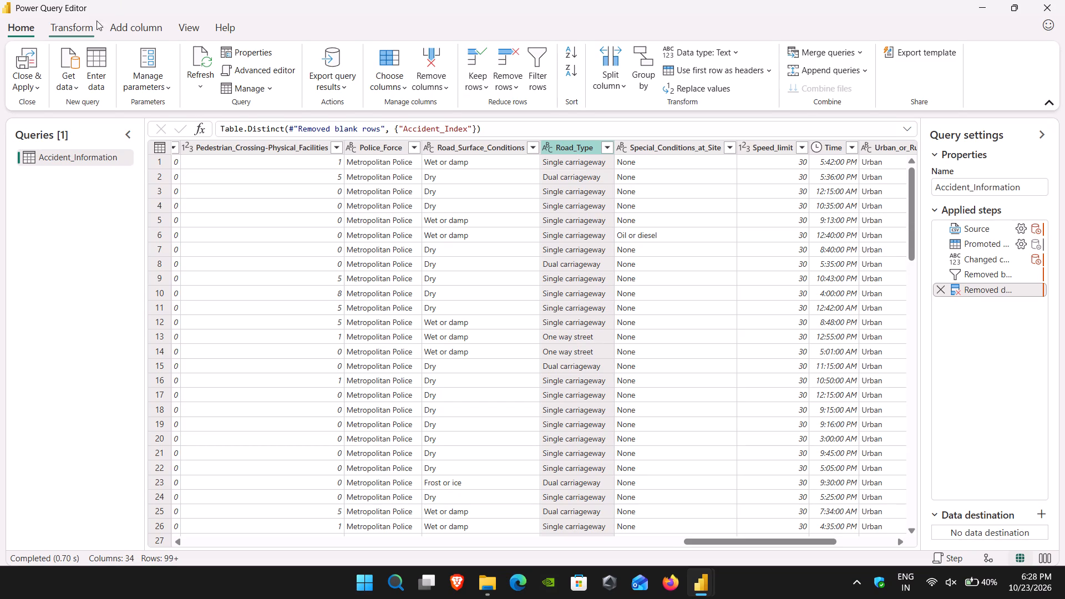
left_click(84, 27)
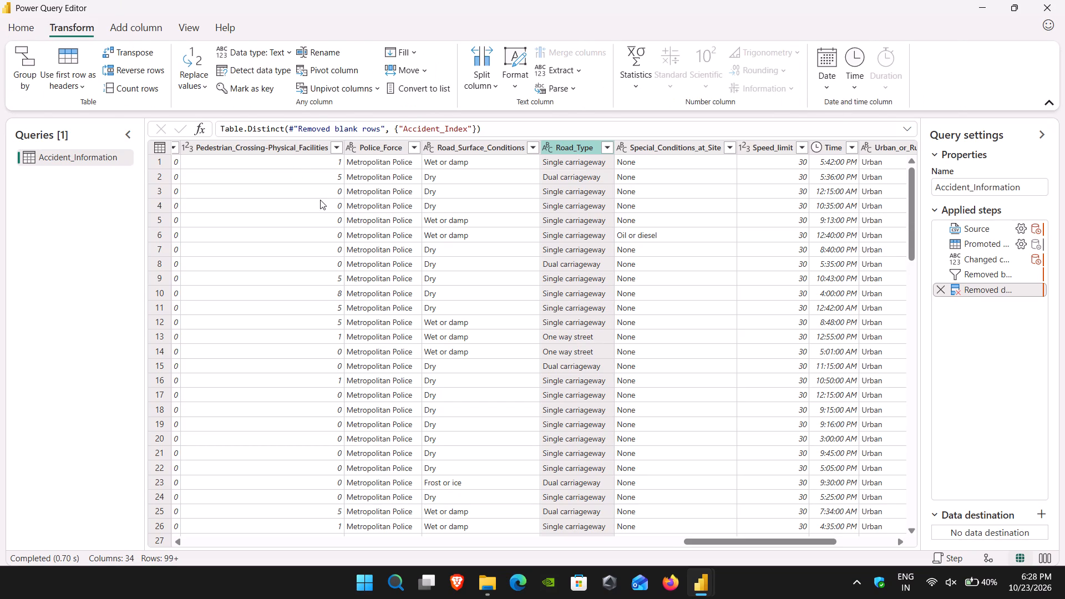
left_click(517, 87)
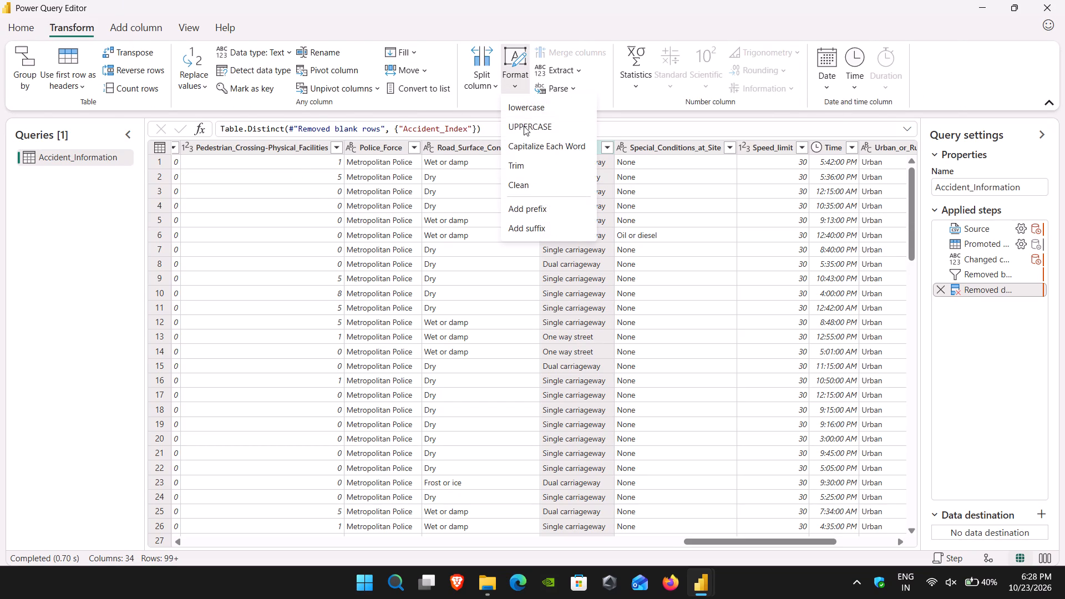
left_click(529, 161)
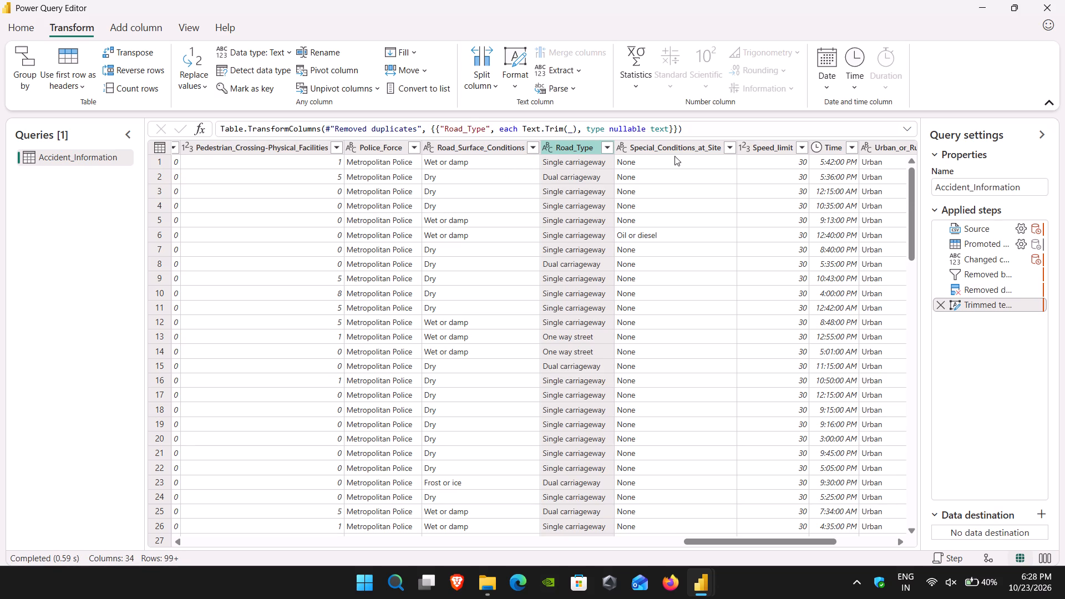
Trim the text in the Road_Surface_Conditions column.
left_click(451, 150)
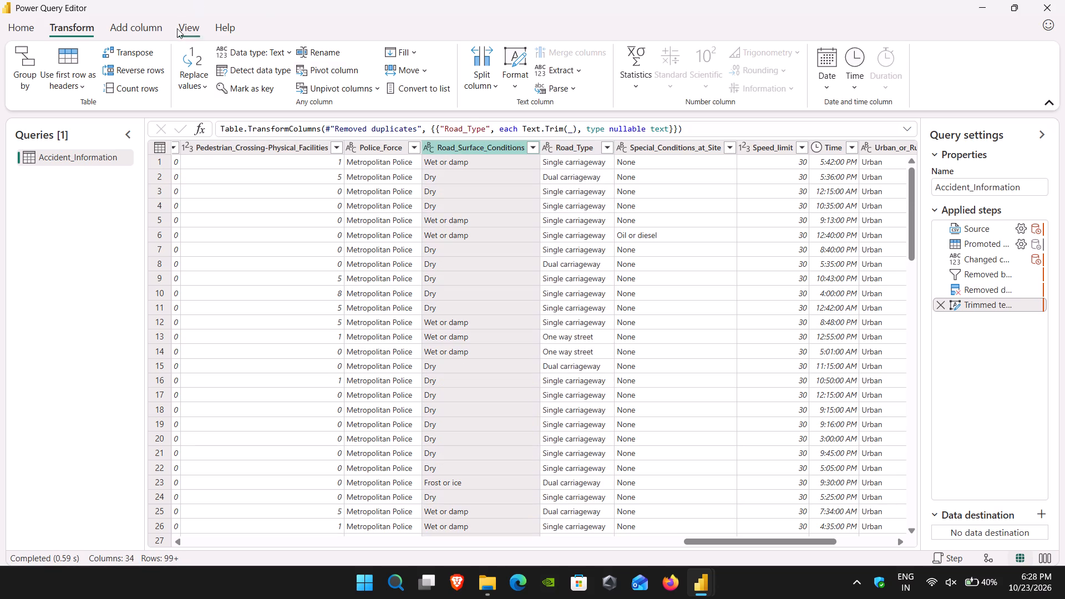
left_click(511, 80)
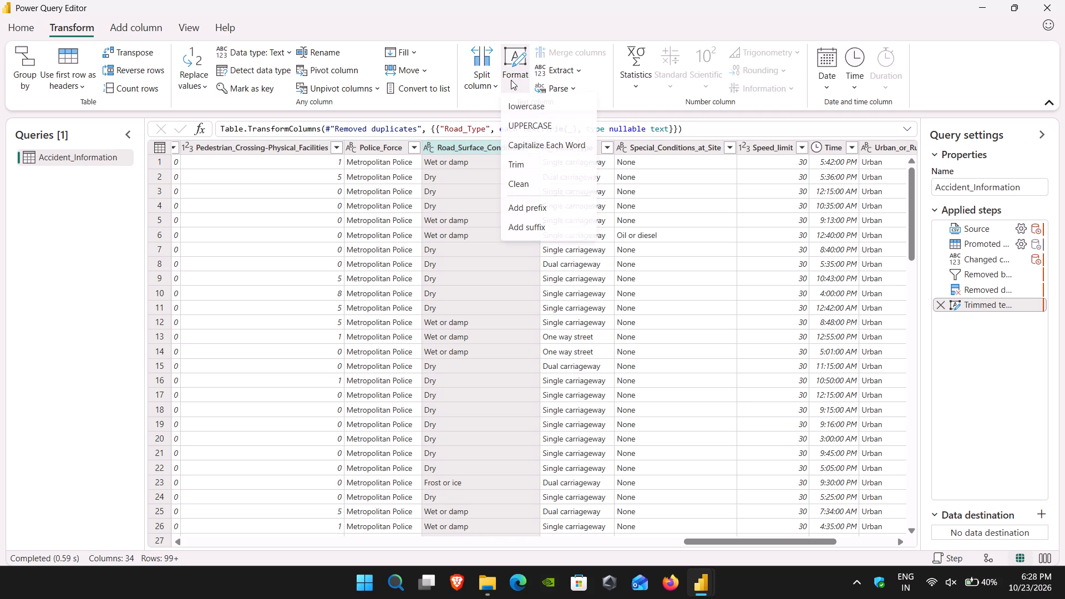
left_click(526, 167)
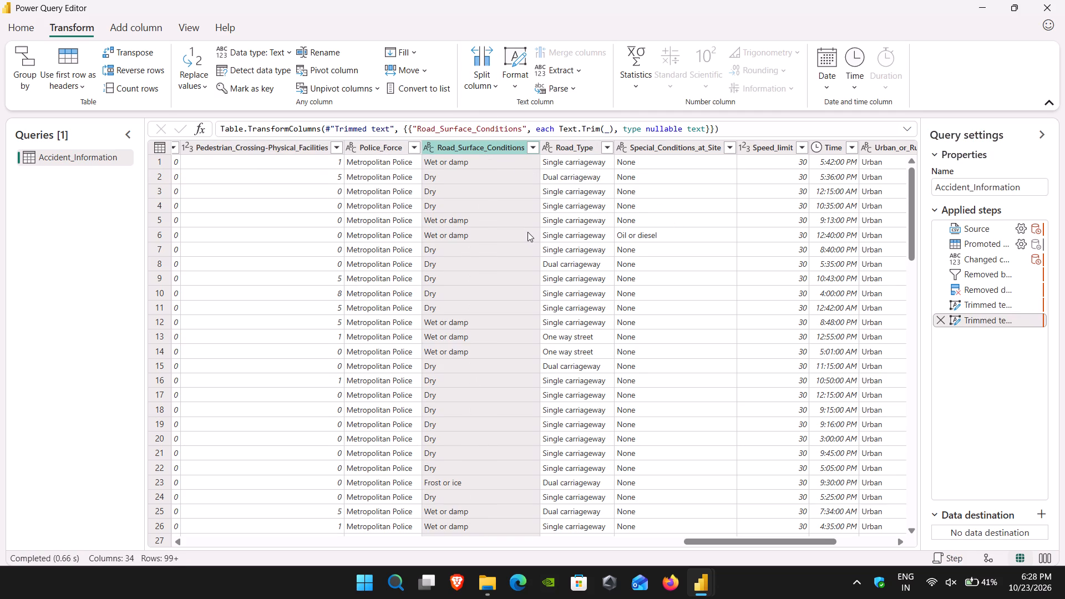
Trim the text in the Weather_Conditions column.
scroll(528, 232, "left", 5)
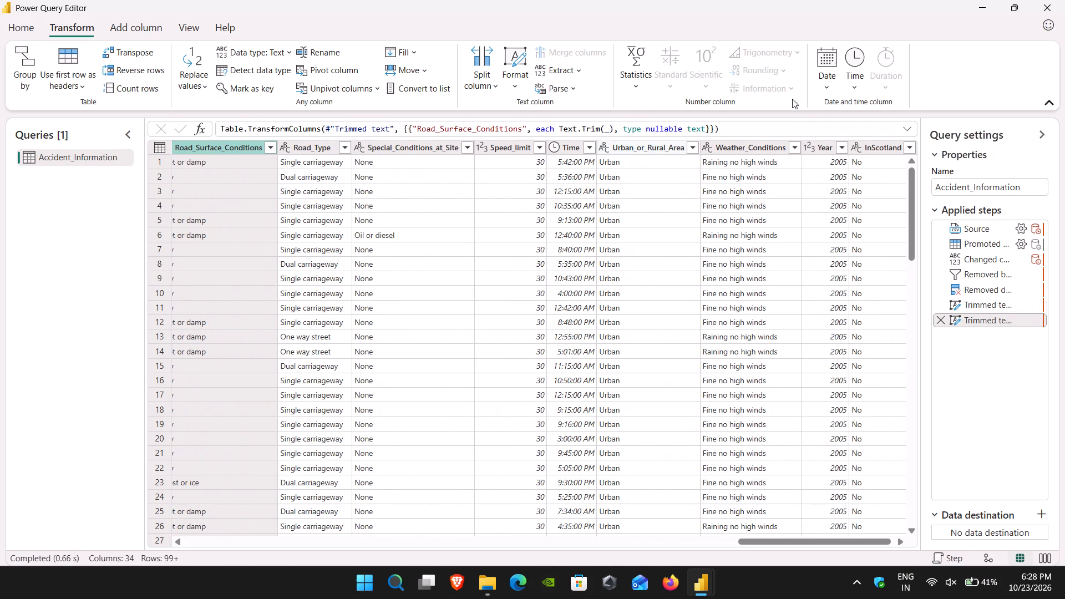
left_click(745, 143)
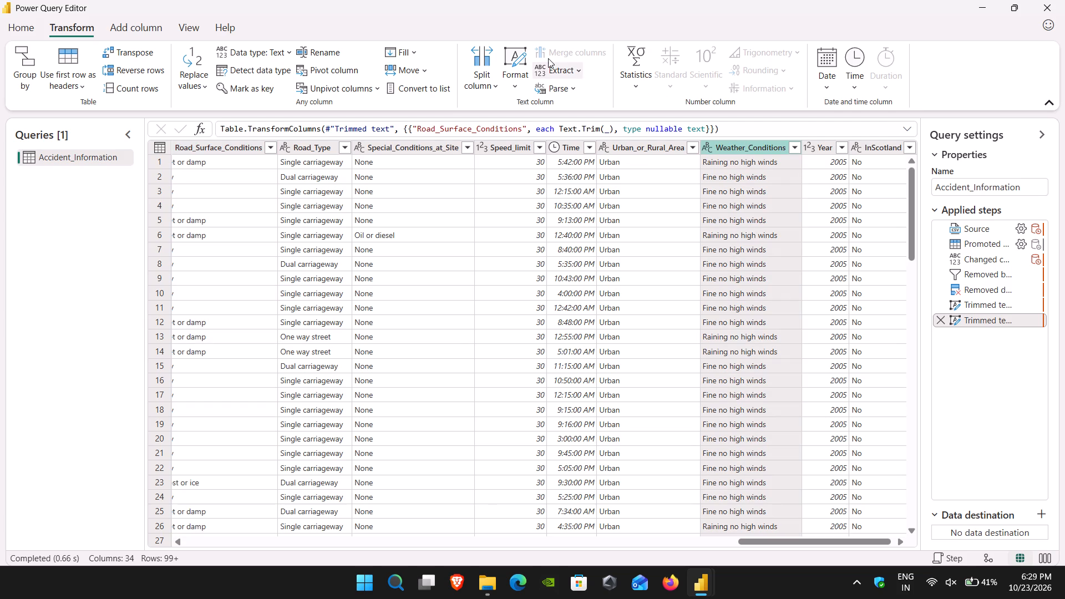
left_click(516, 80)
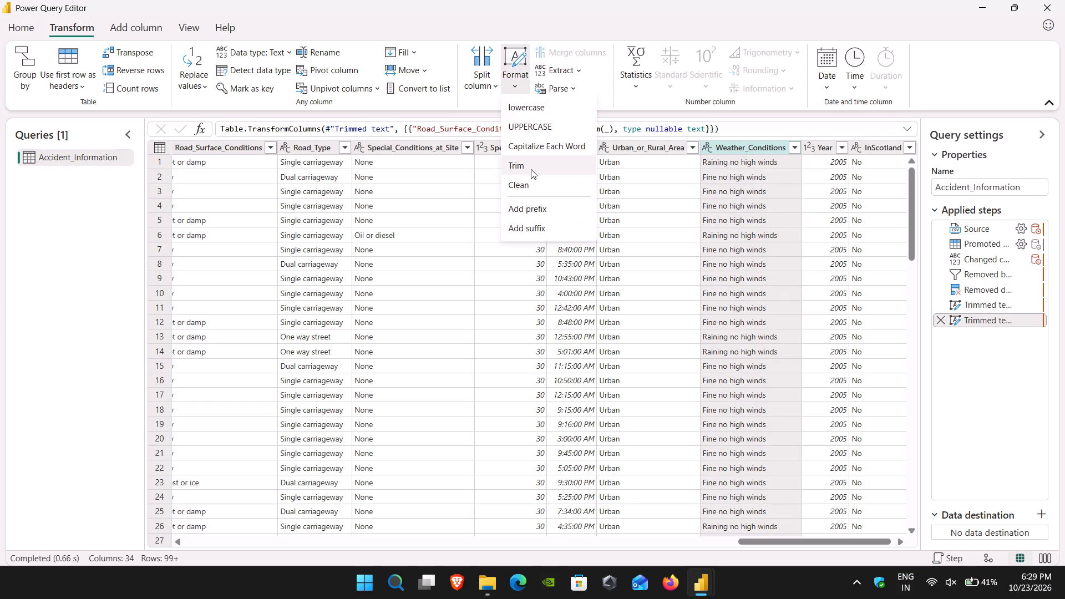
left_click(531, 169)
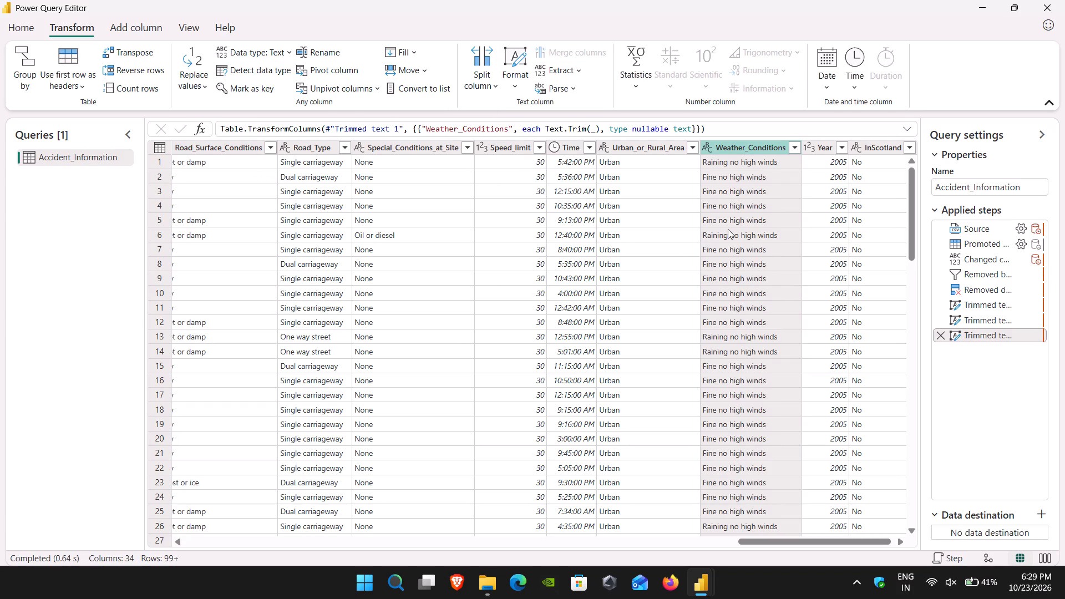
Look through all columns of the Accident_Information table to find further text columns that need trimming.
scroll(728, 229, "left", 2)
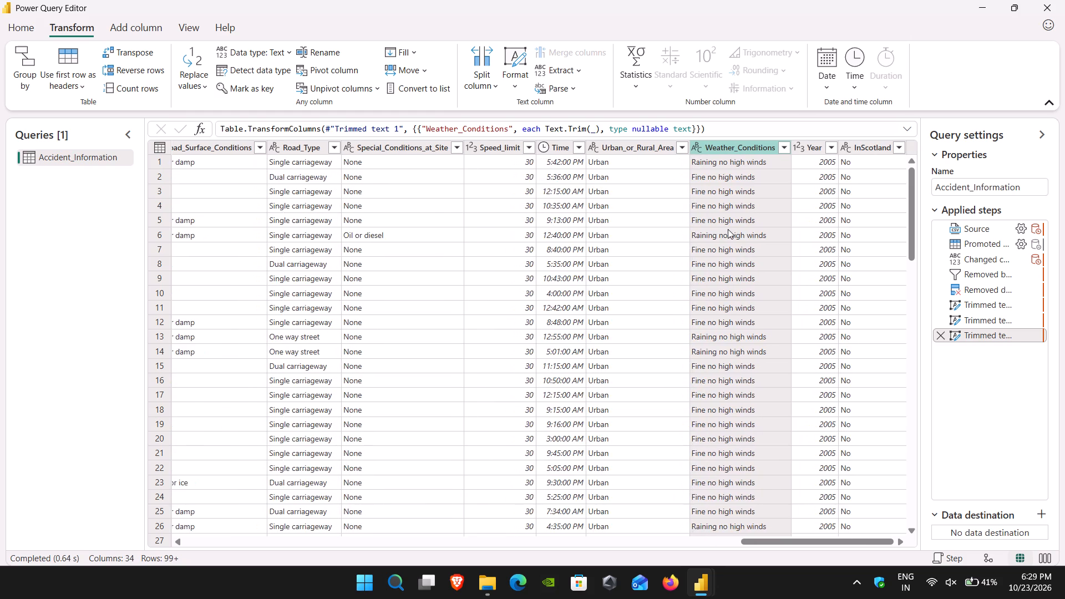
scroll(728, 229, "right", 5)
scroll(329, 239, "right", 2)
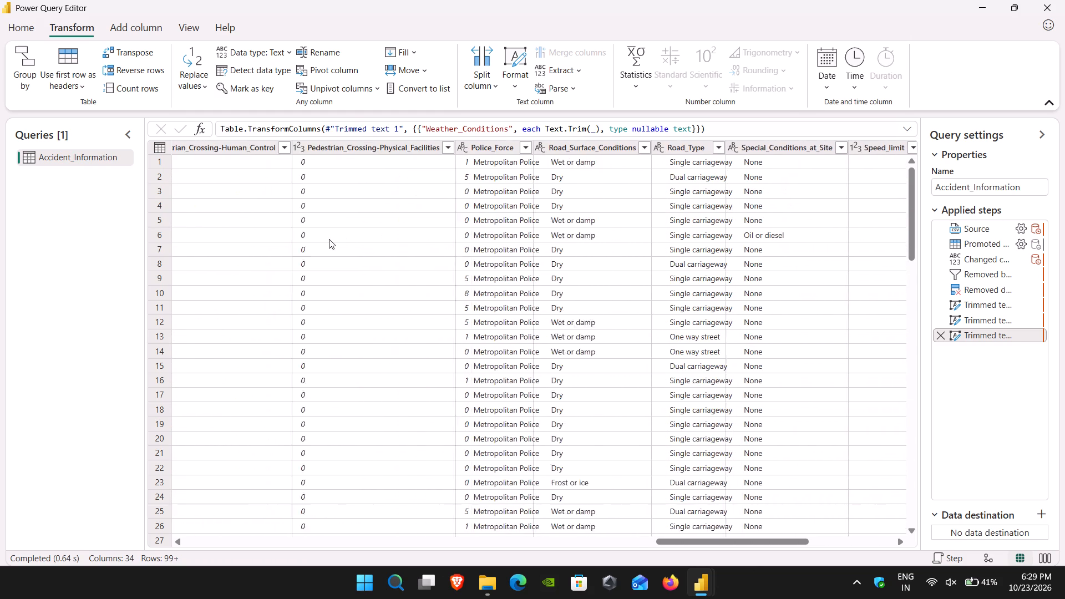
scroll(329, 239, "right", 8)
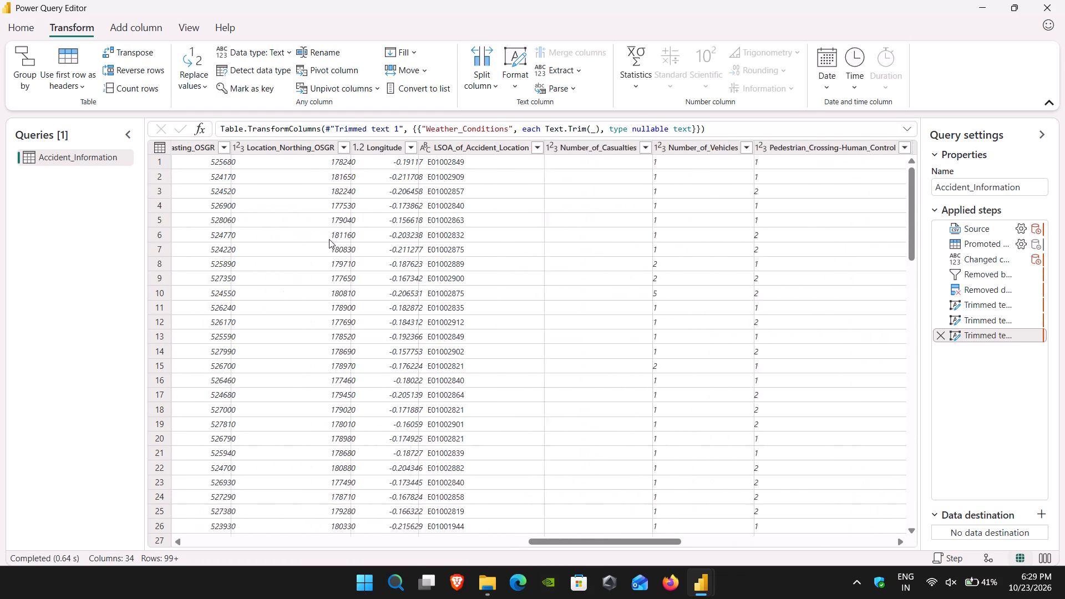
scroll(329, 239, "right", 6)
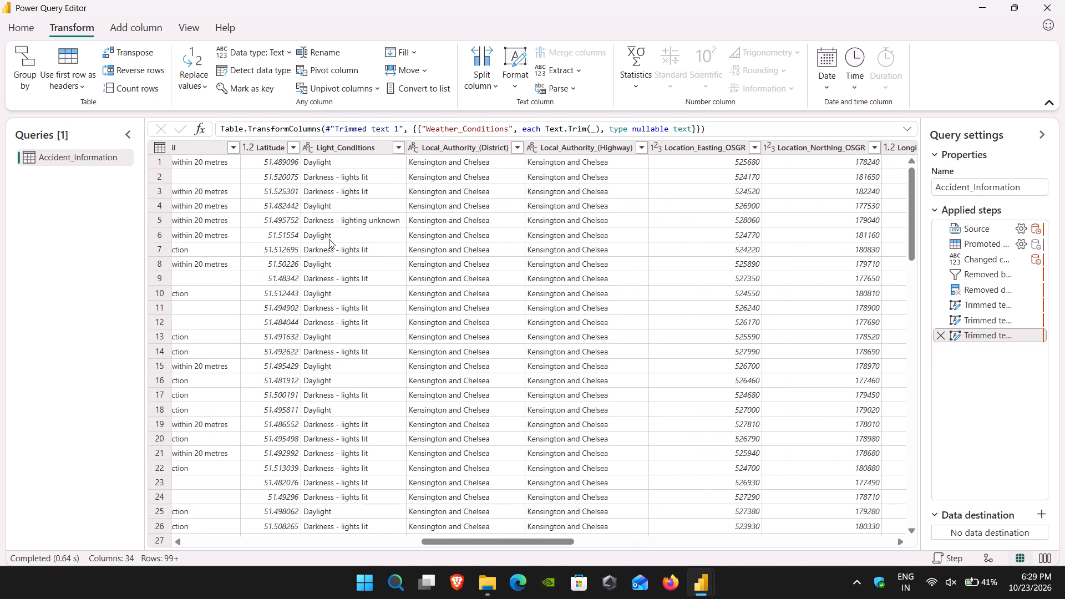
scroll(329, 239, "right", 11)
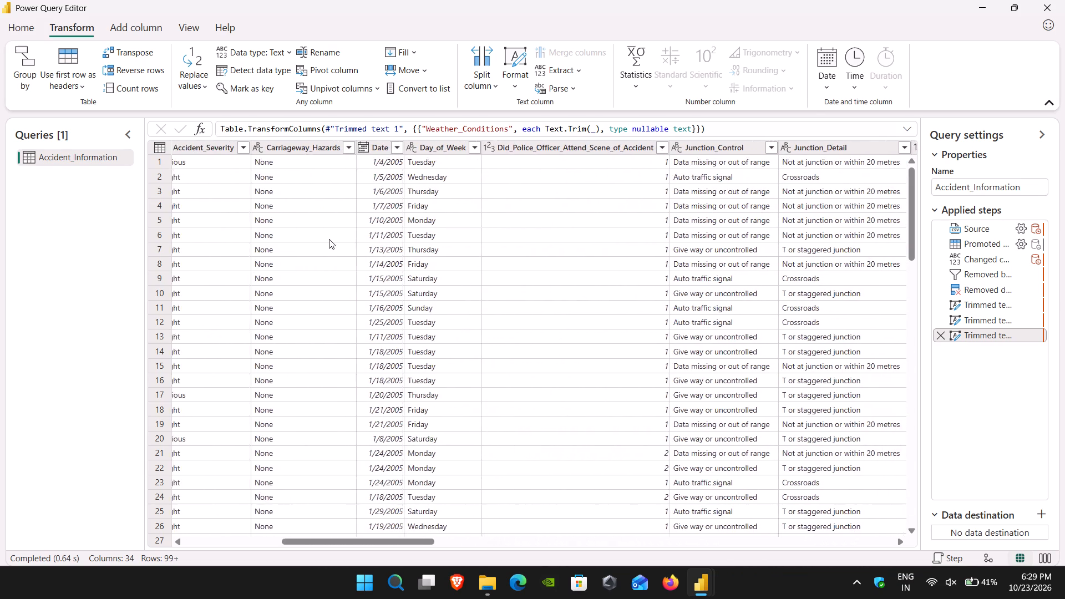
scroll(329, 239, "right", 11)
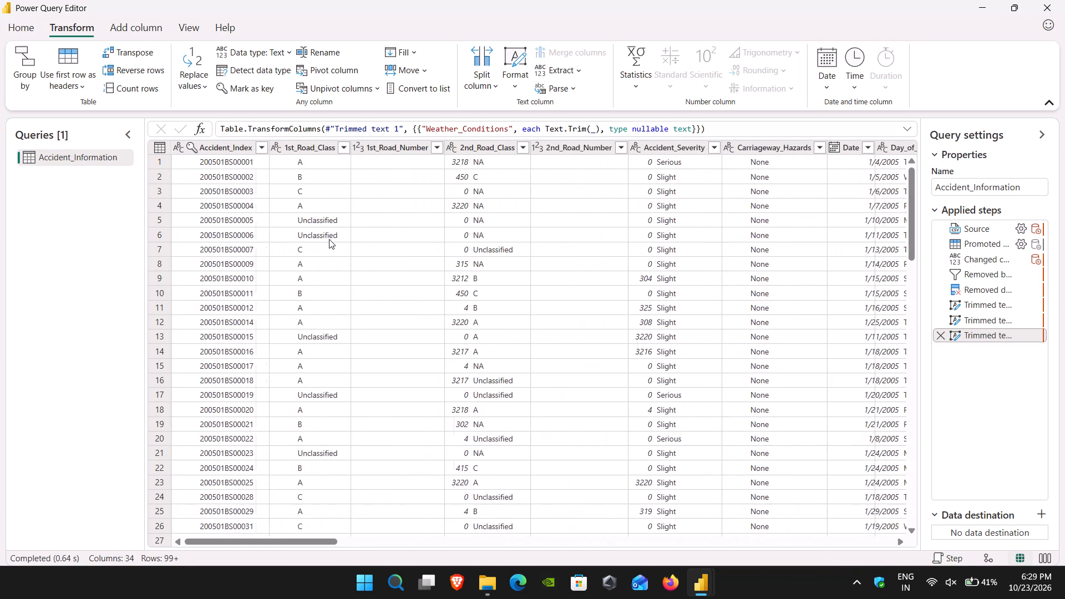
scroll(329, 239, "left", 5)
scroll(638, 208, "left", 4)
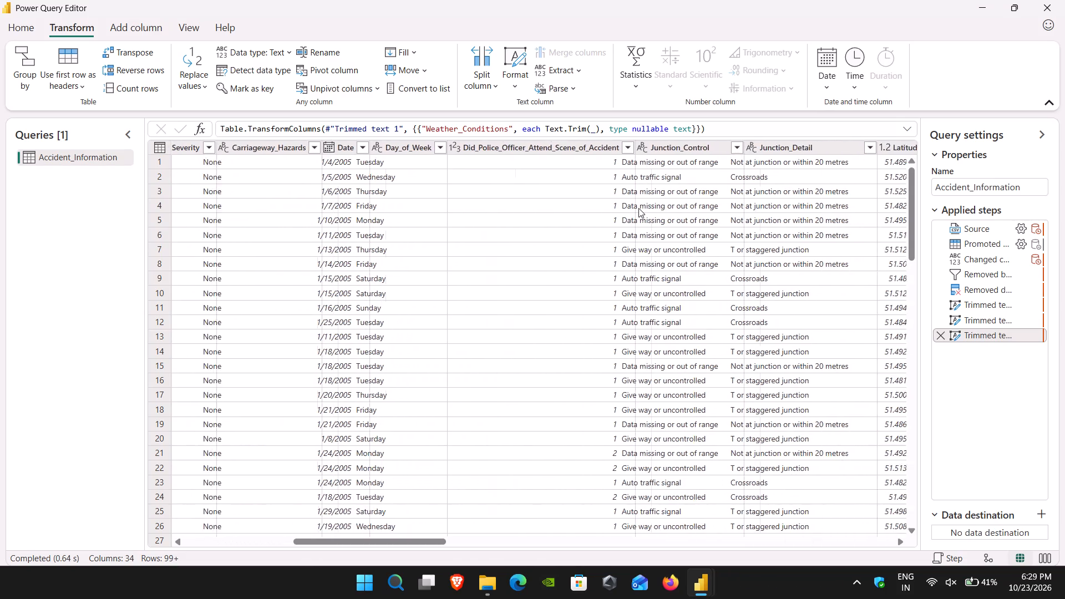
scroll(638, 208, "left", 8)
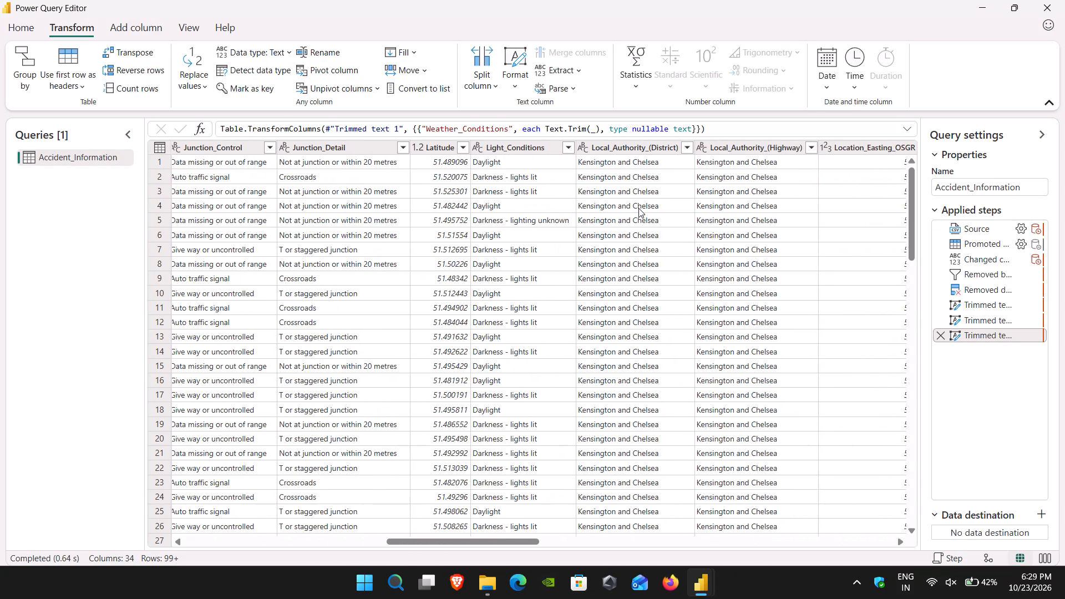
scroll(698, 176, "left", 9)
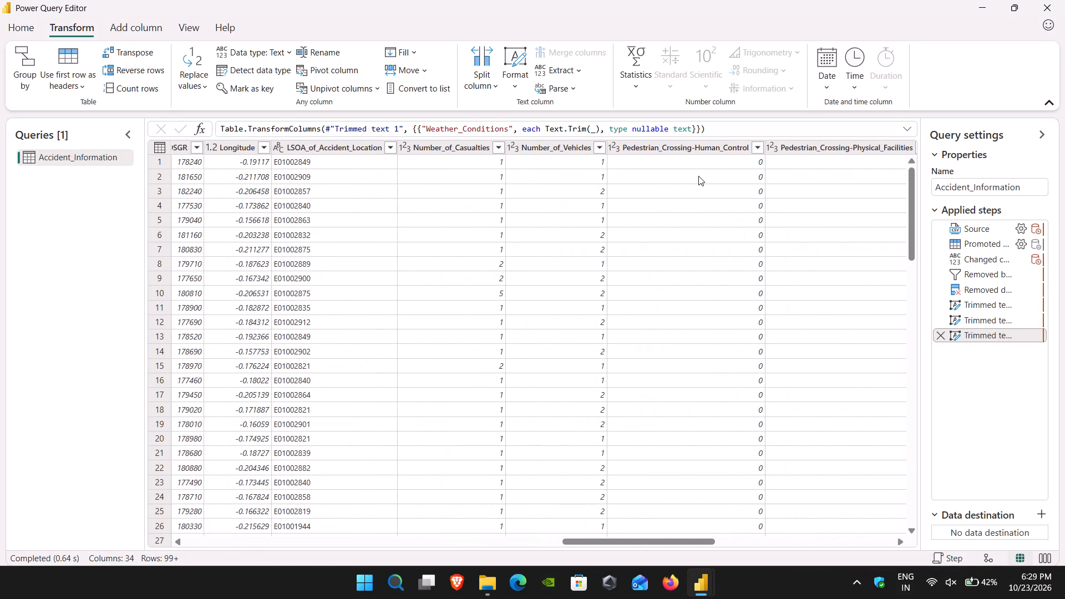
scroll(616, 220, "left", 4)
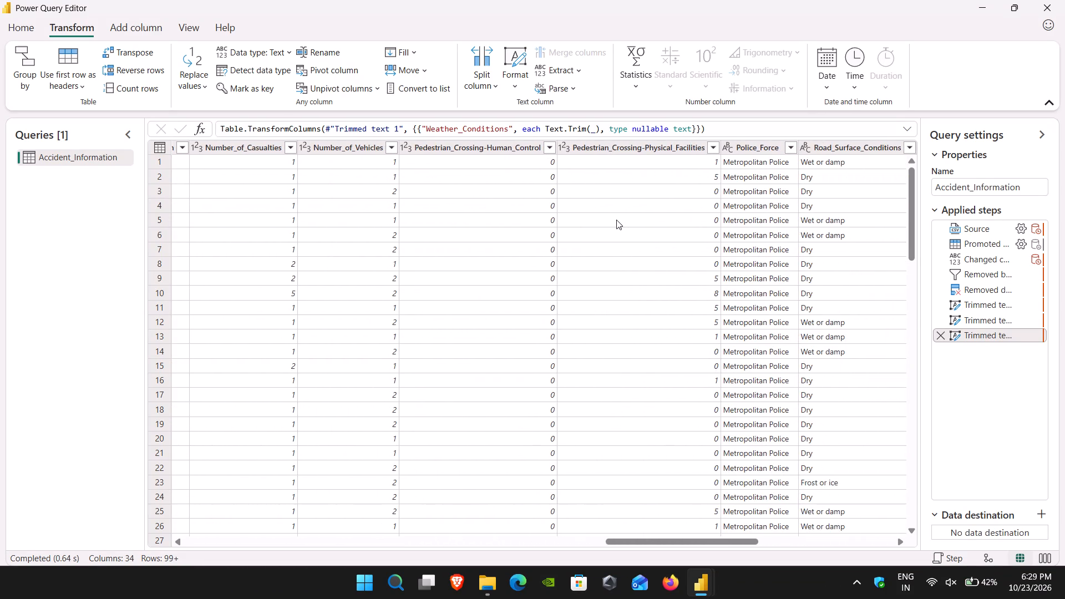
scroll(616, 220, "left", 9)
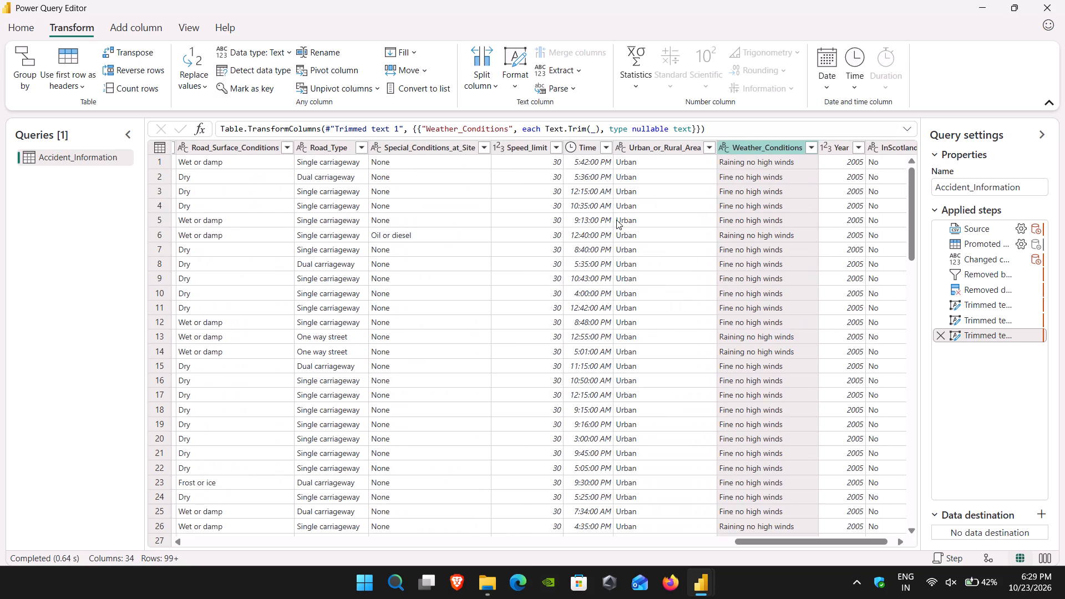
scroll(616, 220, "left", 5)
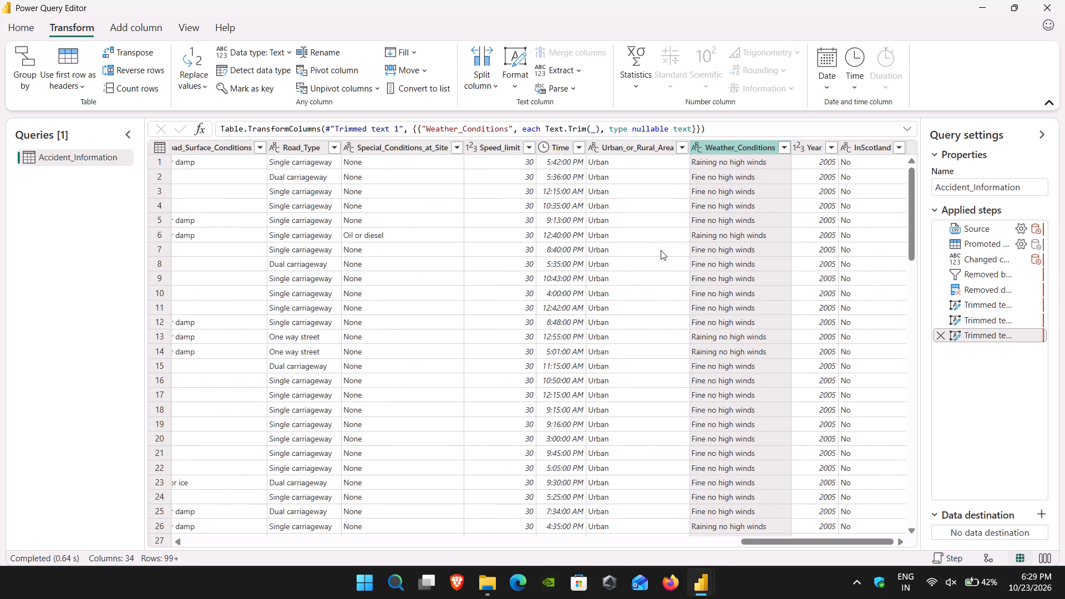
Trim the text in the Accident_Severity column.
scroll(568, 271, "right", 6)
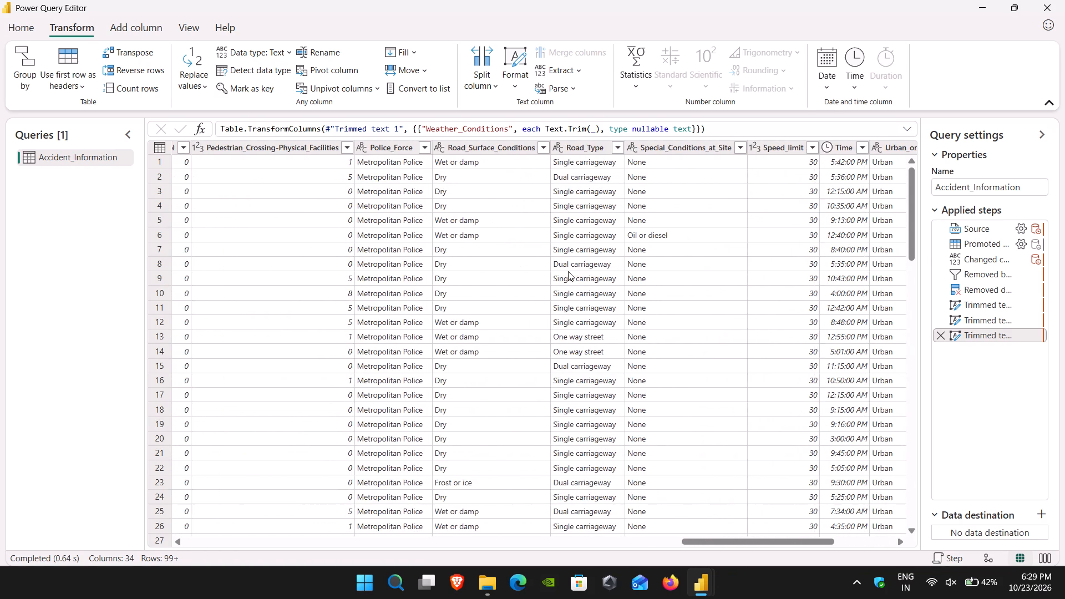
scroll(568, 271, "right", 7)
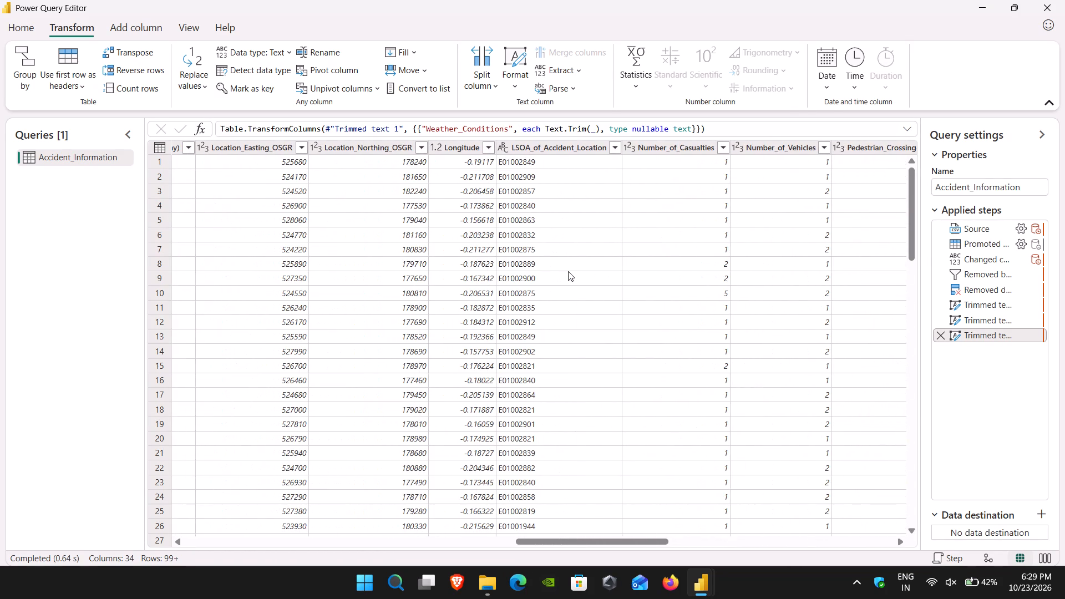
scroll(568, 271, "right", 3)
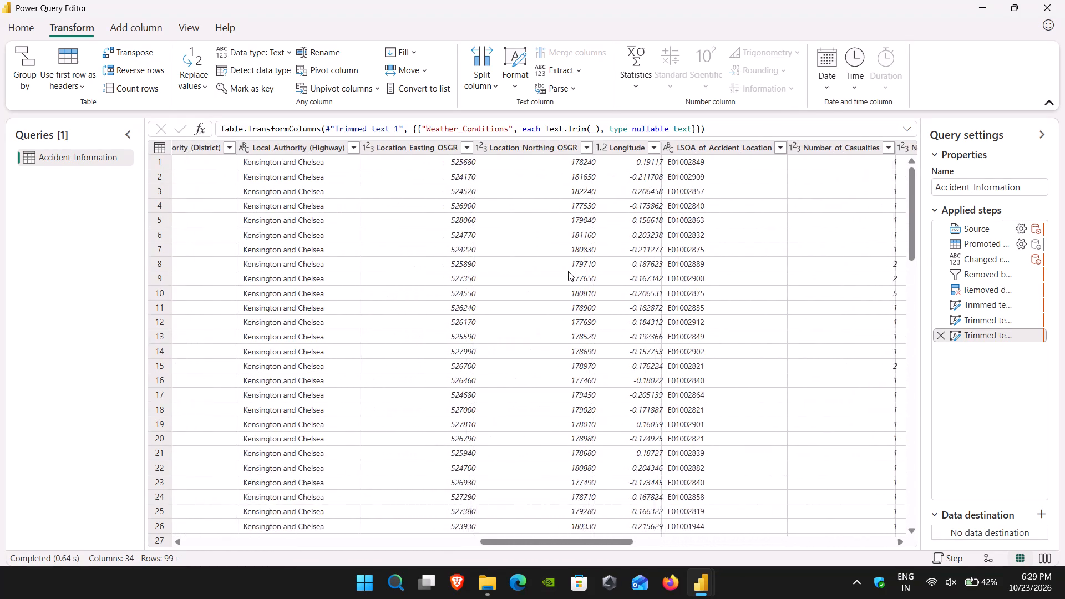
scroll(568, 271, "right", 4)
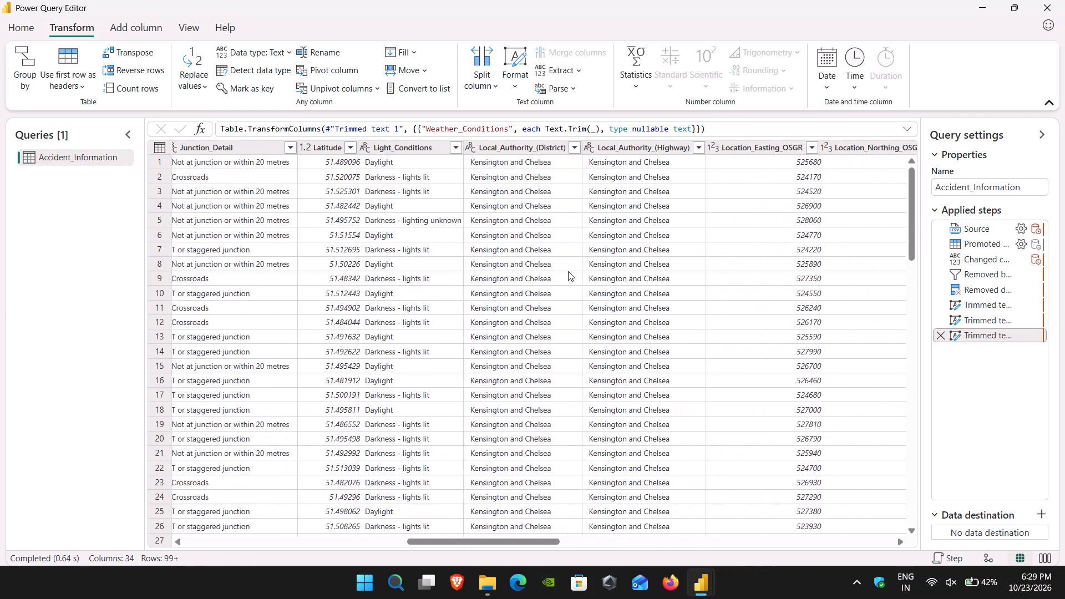
scroll(568, 271, "right", 7)
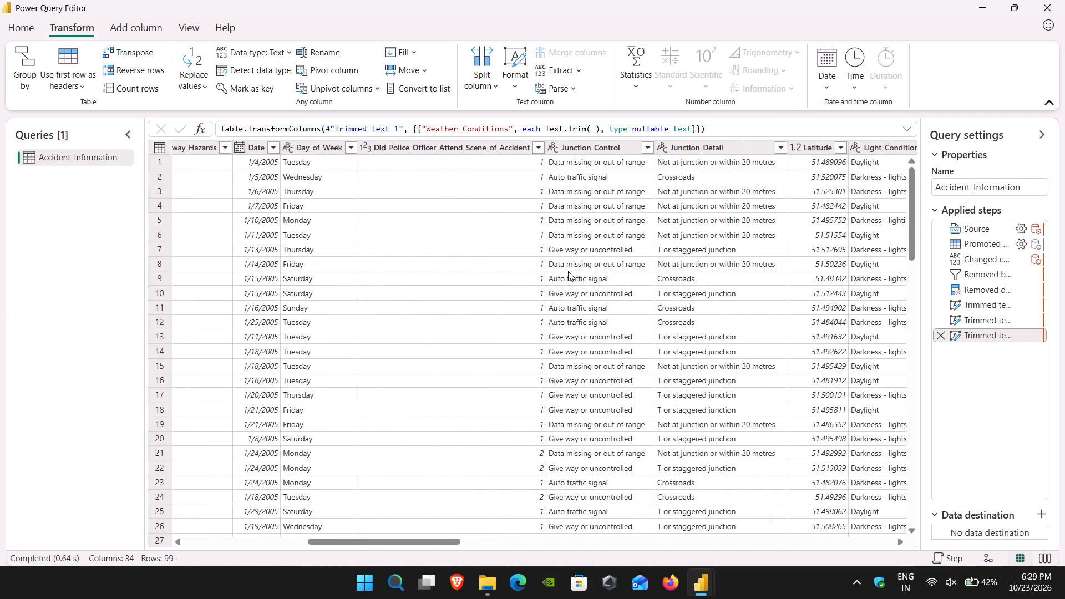
scroll(568, 271, "right", 4)
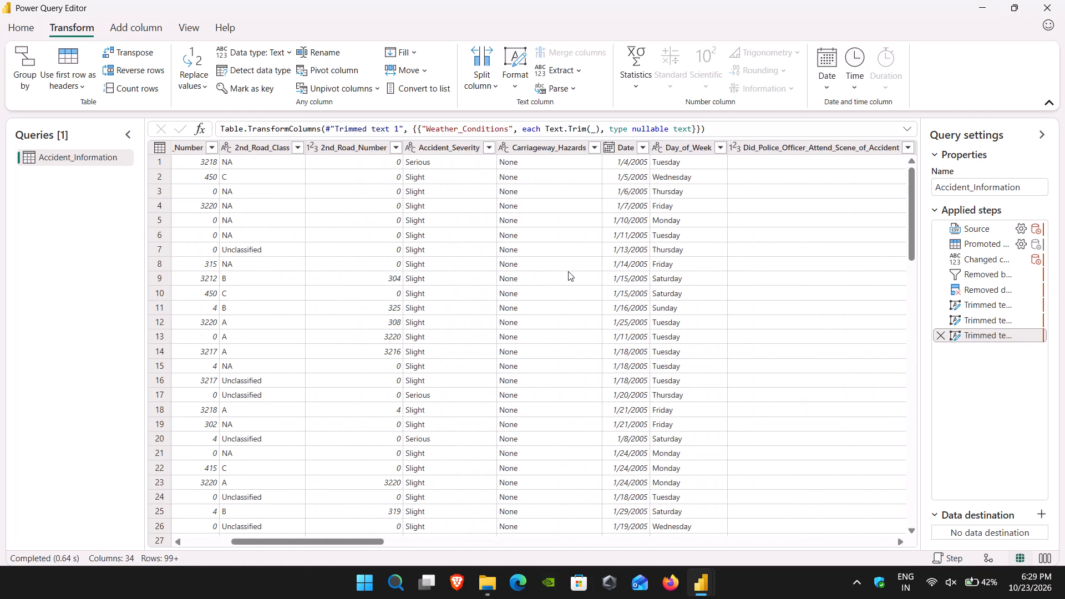
left_click(431, 148)
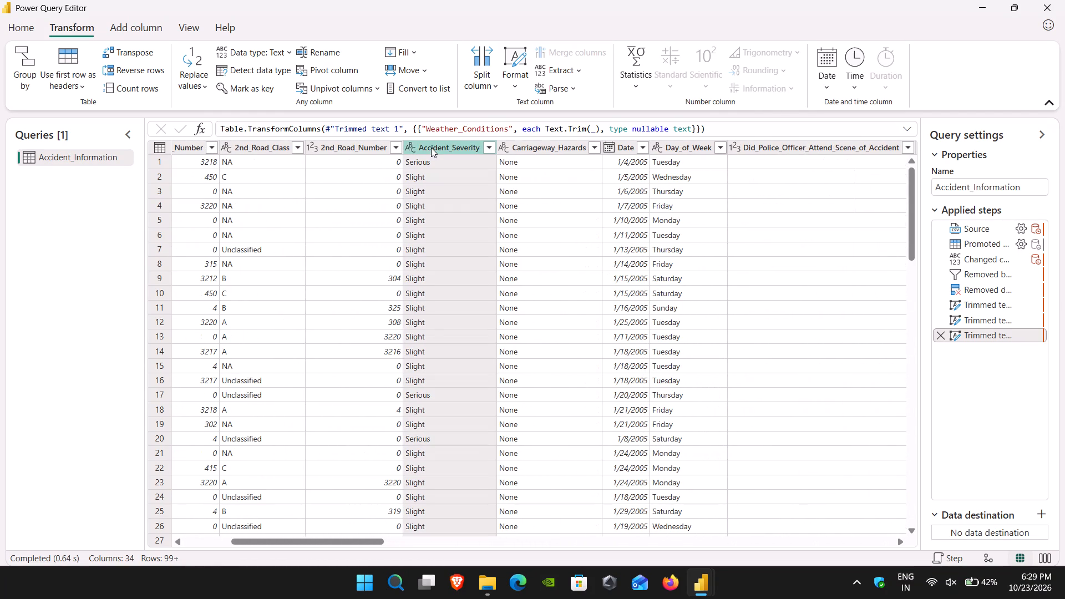
left_click(518, 80)
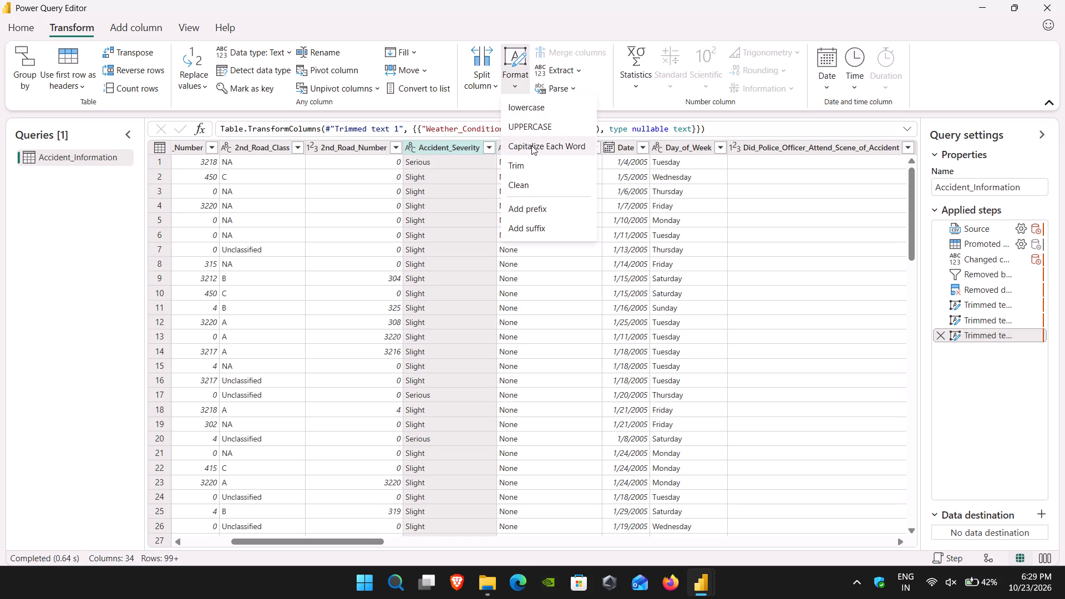
left_click(529, 165)
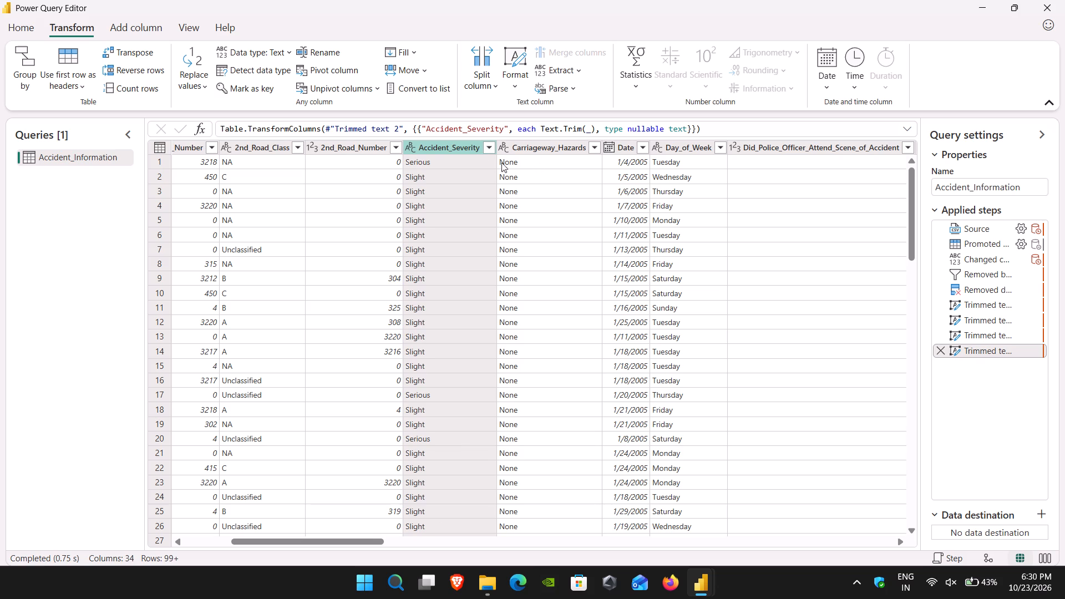
Set the data type of the Accident_Severity column to Text.
left_click(413, 148)
left_click(438, 312)
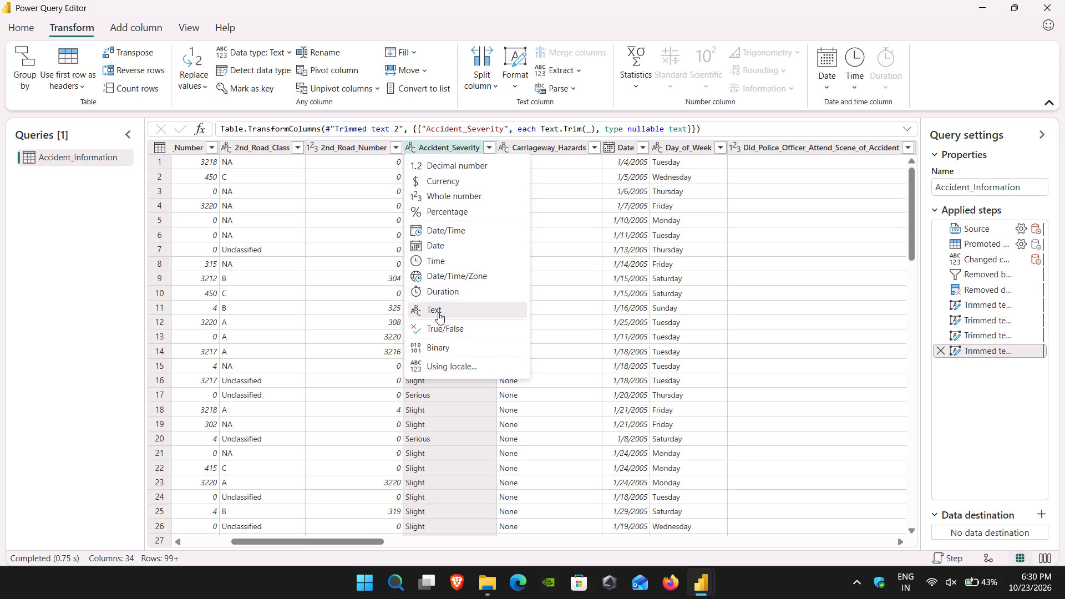
left_click_drag(323, 211, 349, 182)
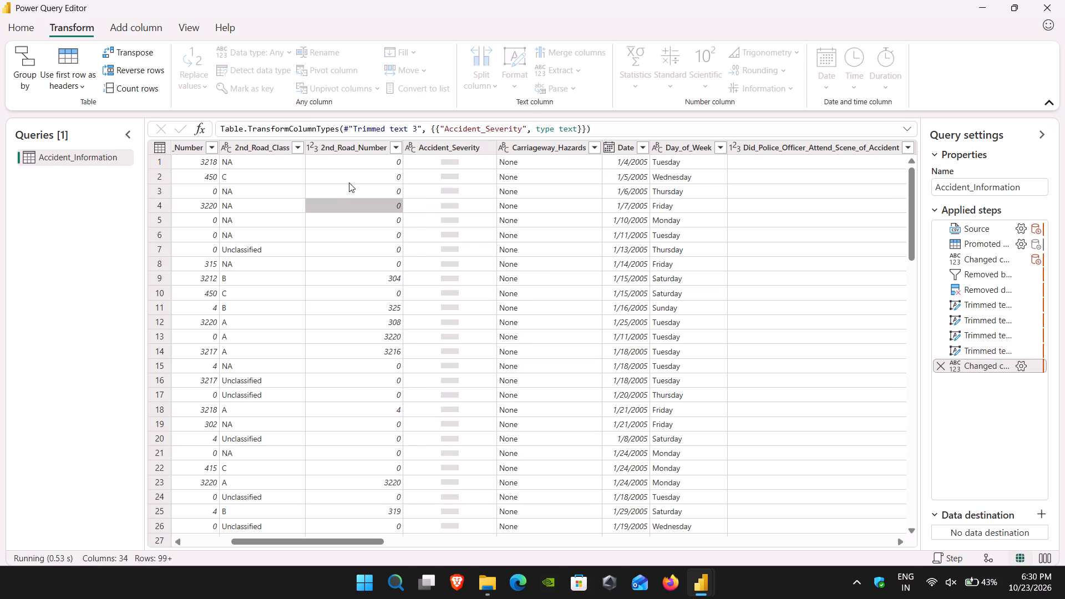
left_click_drag(349, 182, 336, 186)
Set the data type of the Accident_Index column to Text.
scroll(255, 218, "right", 16)
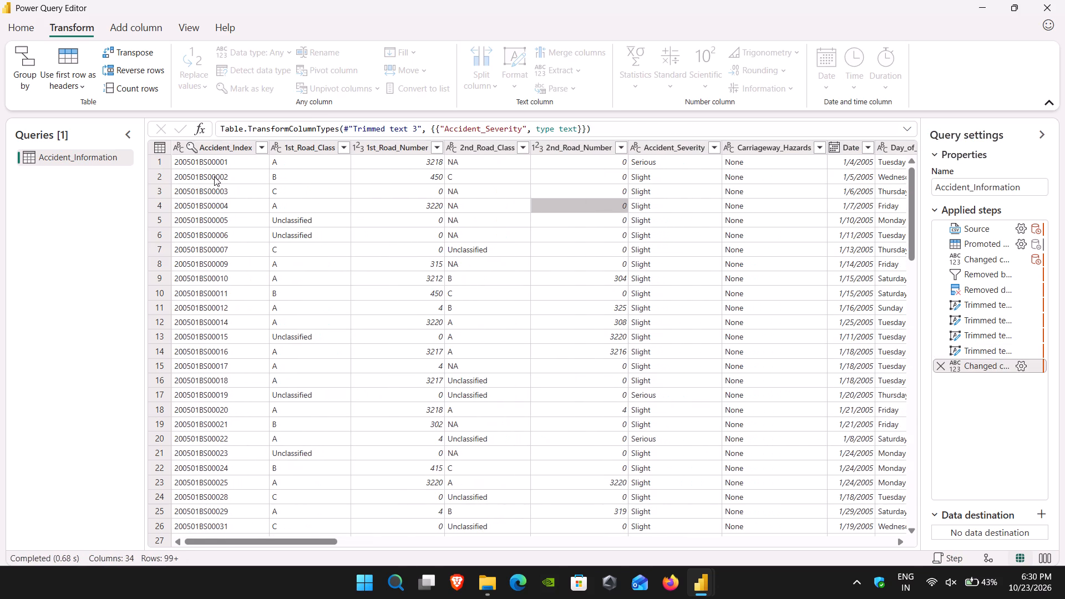
left_click(179, 145)
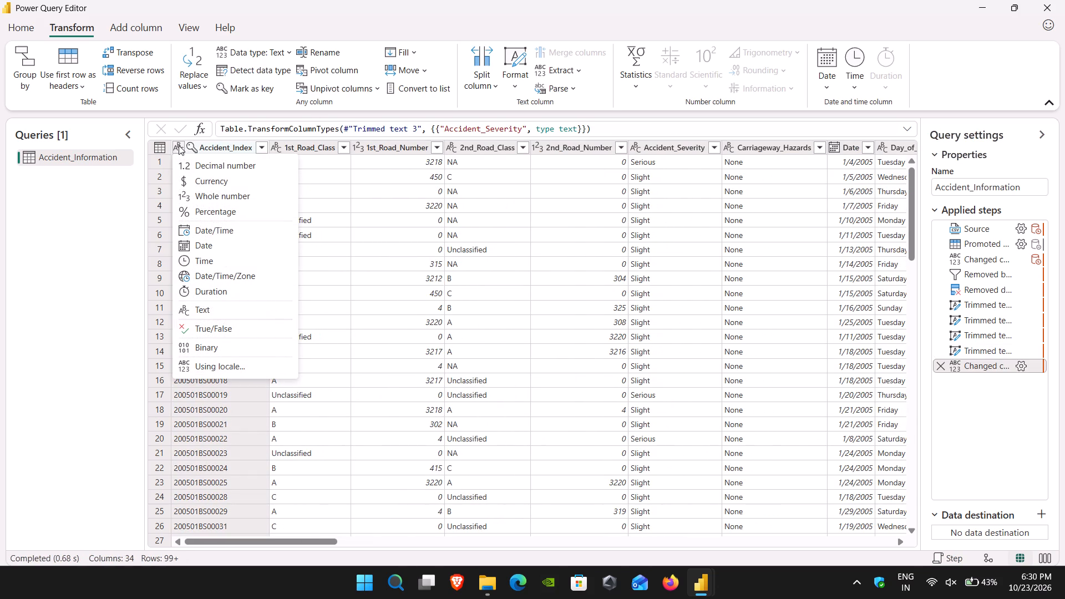
left_click(197, 311)
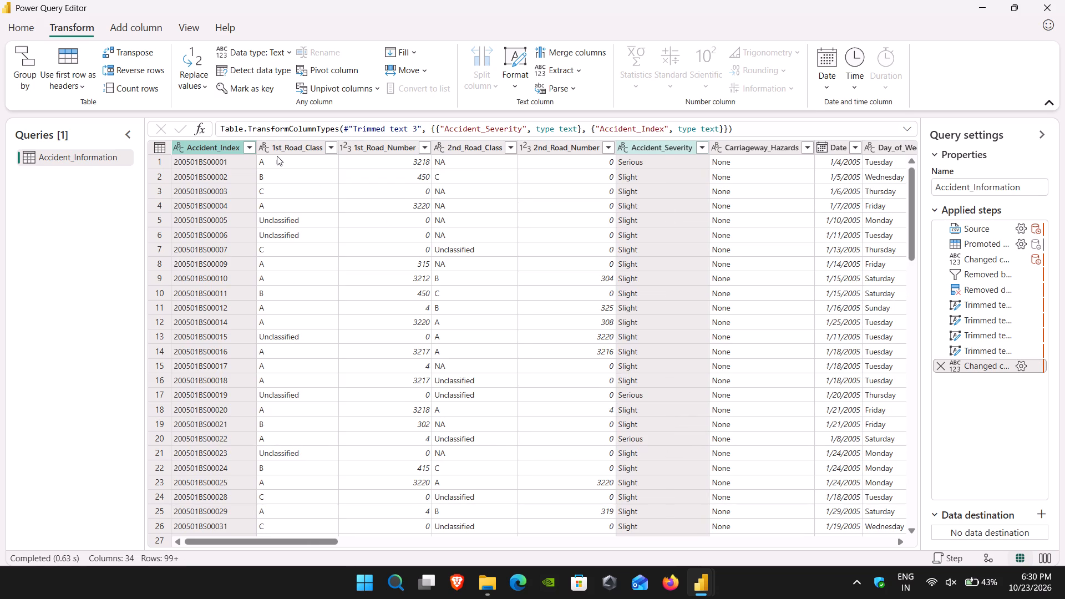
Set the data type of the Date column to Date.
scroll(536, 201, "left", 5)
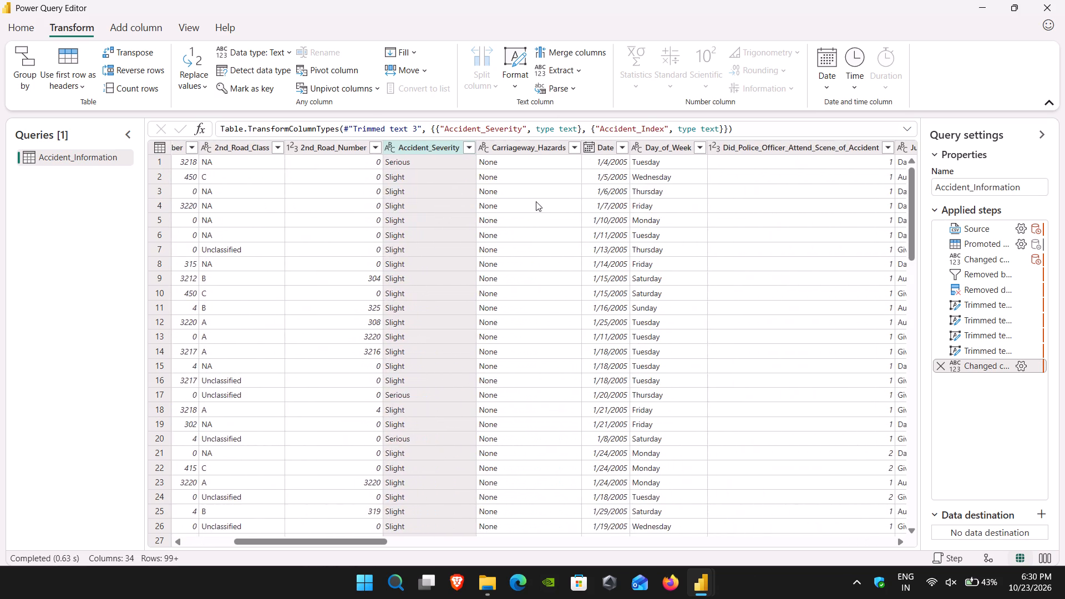
scroll(536, 201, "left", 1)
left_click(499, 147)
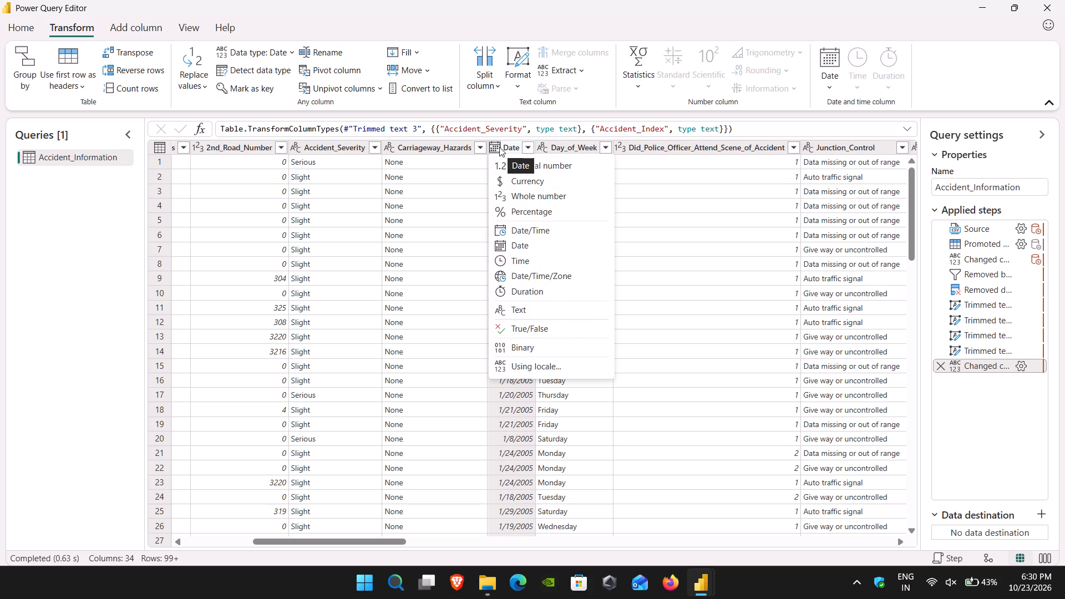
left_click(530, 241)
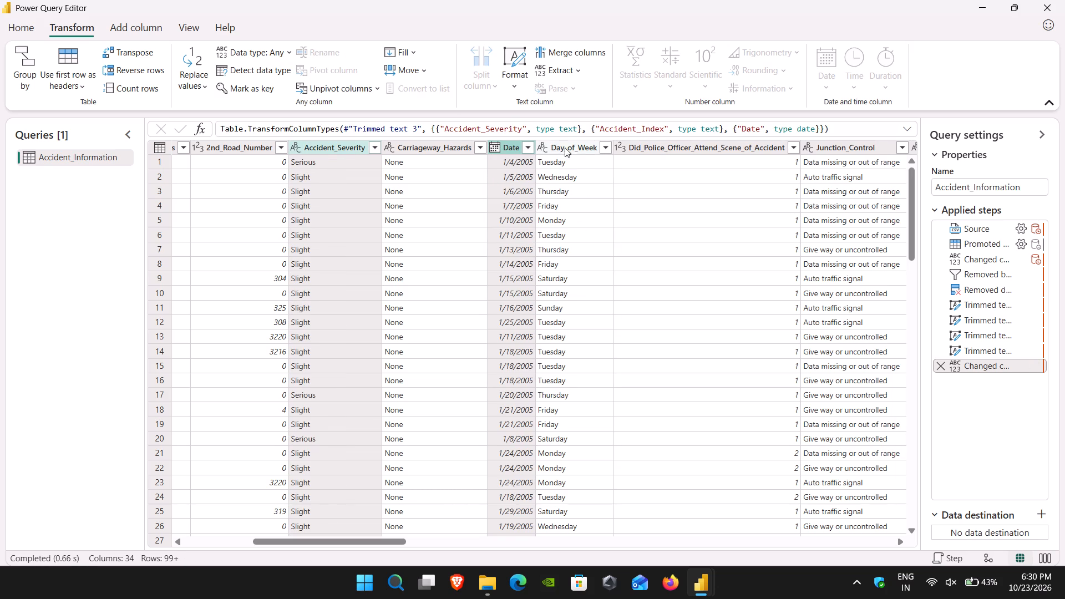
Set the data type of the Day_of_Week column to Text.
left_click(541, 149)
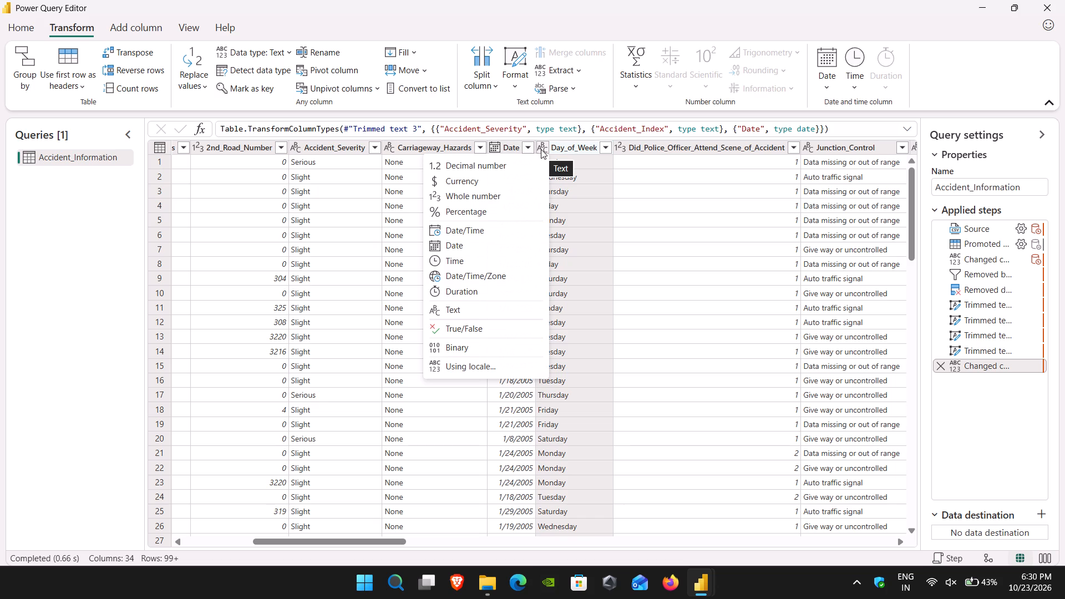
left_click(454, 312)
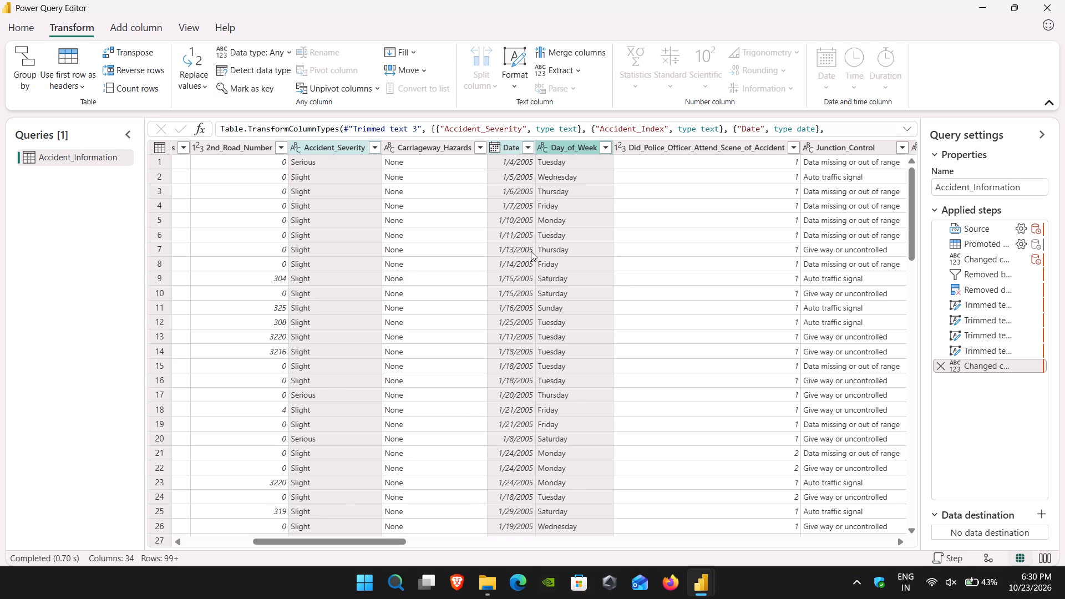
right_click_drag(531, 251, 495, 232)
left_click_drag(516, 235, 495, 232)
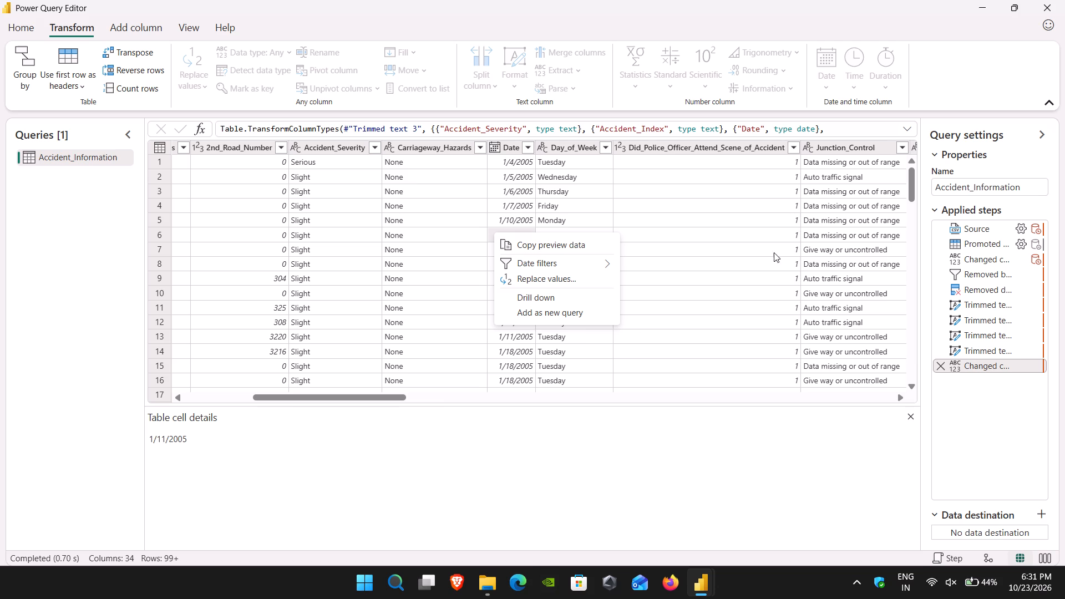
Set the data type of the Latitude column to Decimal number.
scroll(790, 256, "left", 8)
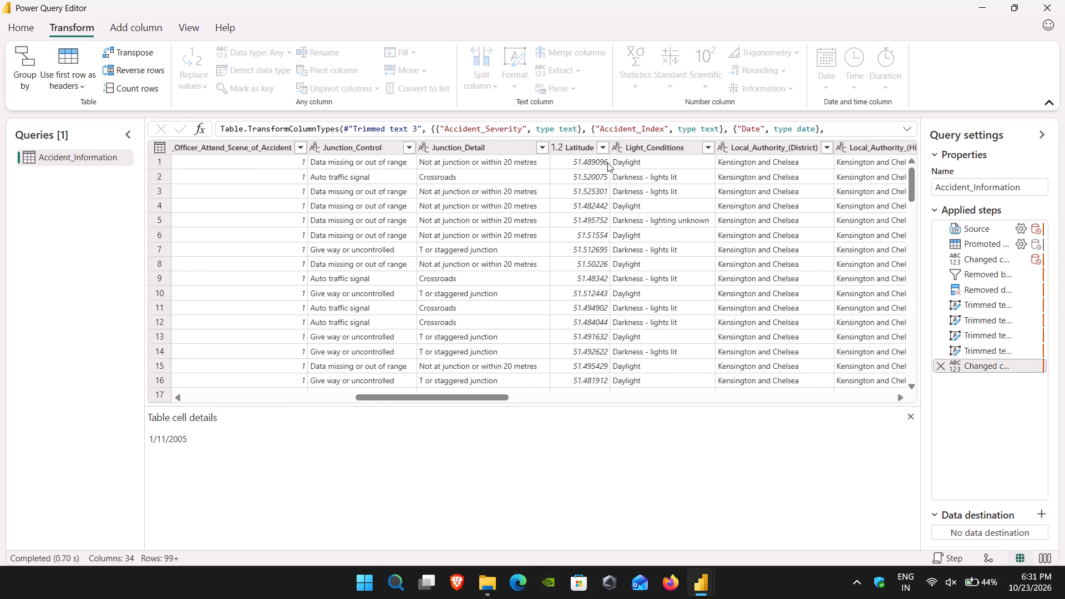
left_click(560, 143)
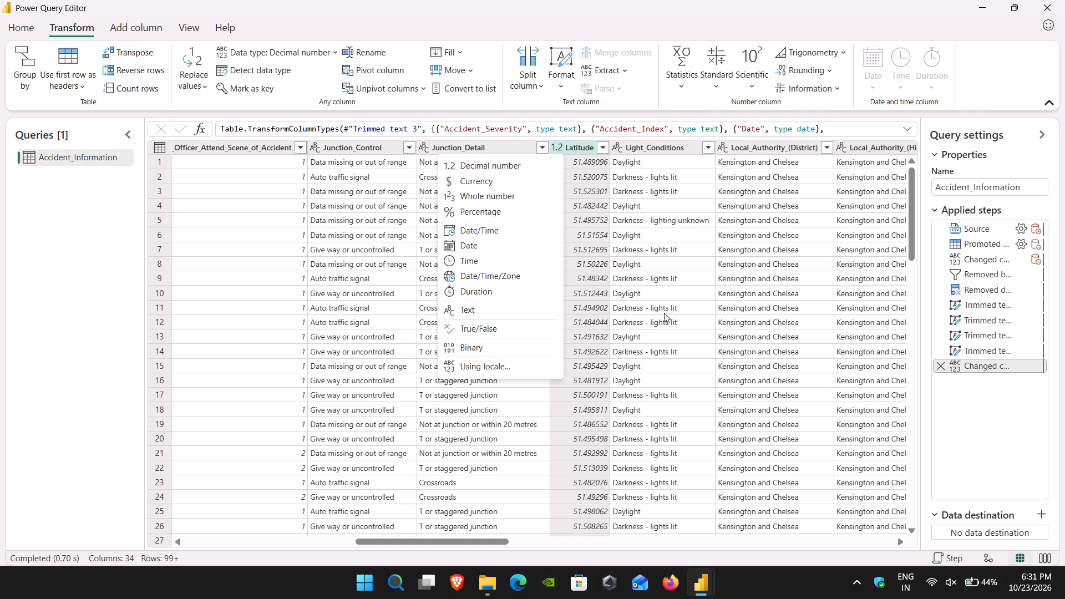
left_click(504, 165)
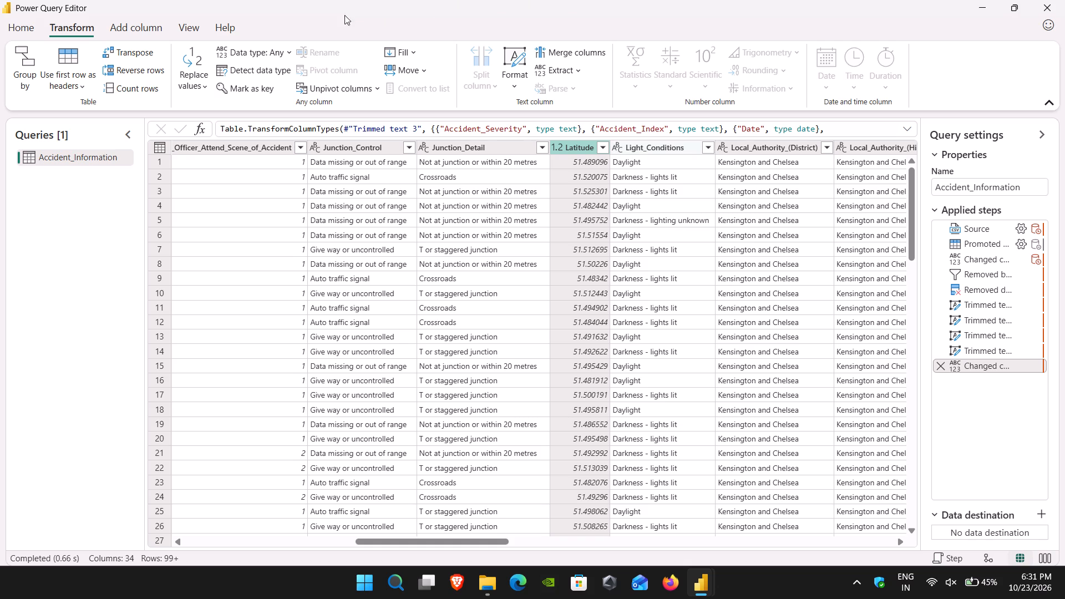
Remove duplicate rows across the whole Accident_Information table.
left_click(20, 25)
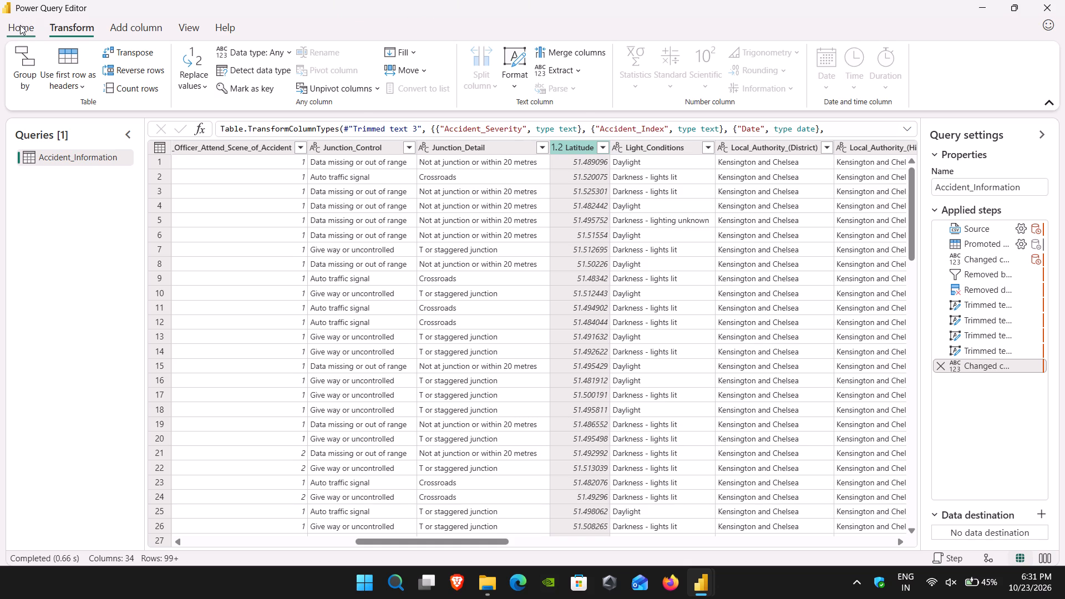
left_click(20, 25)
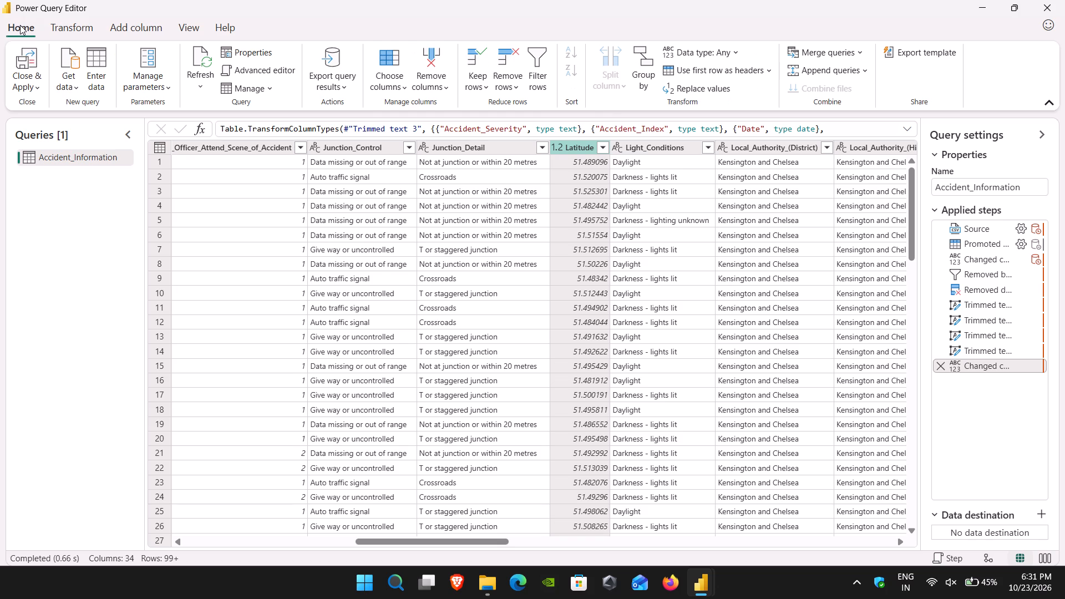
left_click(33, 161)
left_click(33, 161)
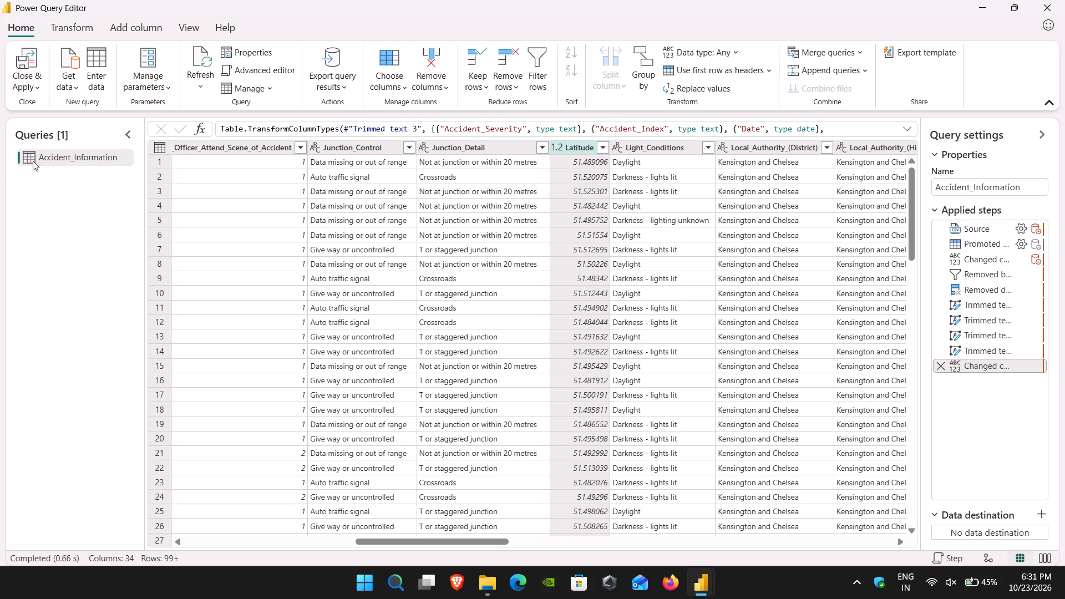
double_click(33, 161)
left_click(159, 143)
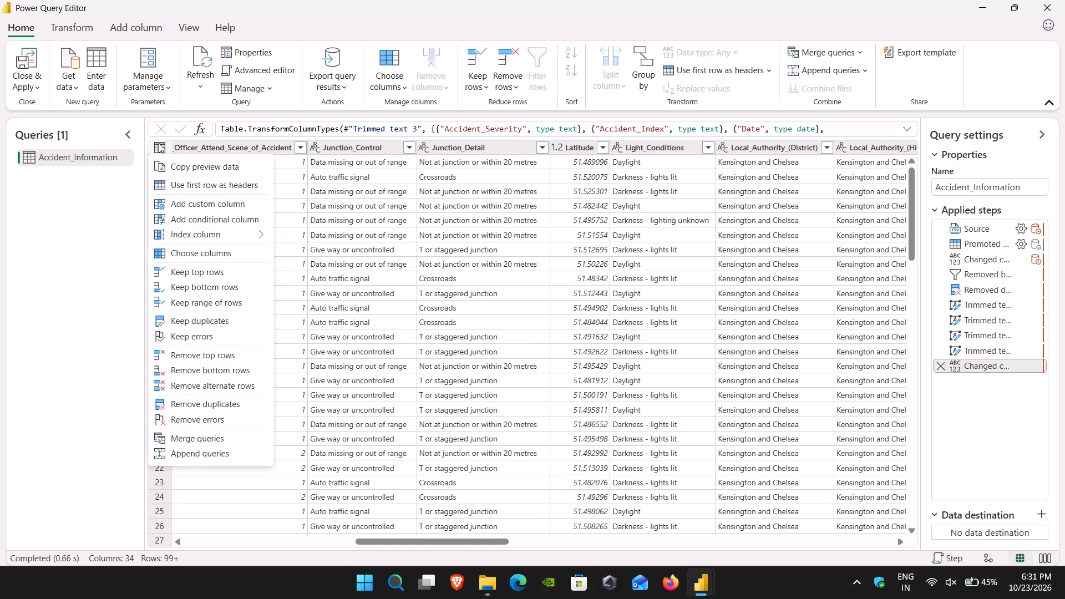
left_click(188, 402)
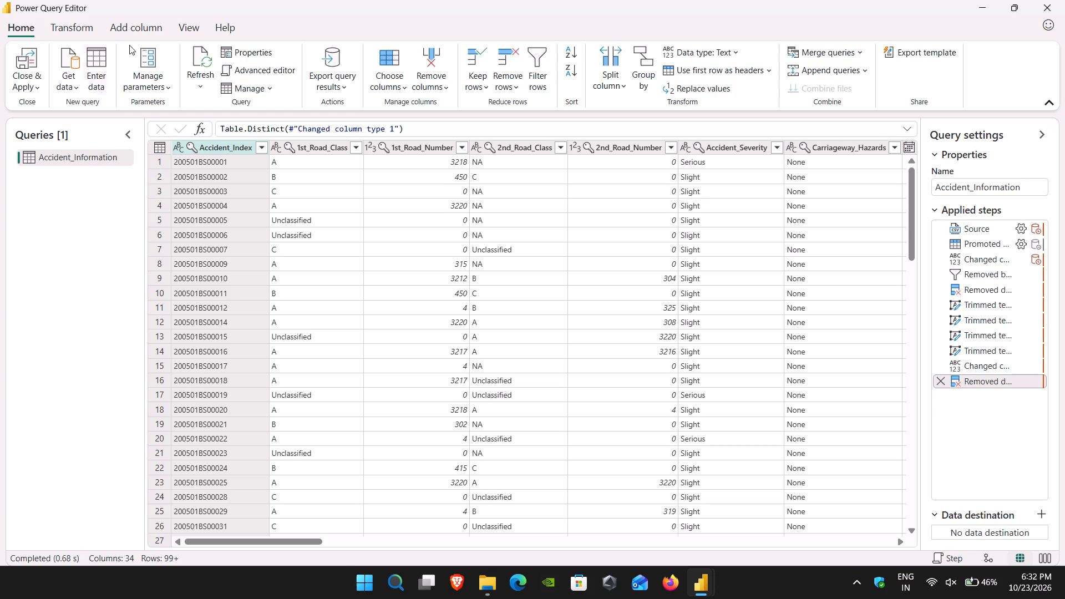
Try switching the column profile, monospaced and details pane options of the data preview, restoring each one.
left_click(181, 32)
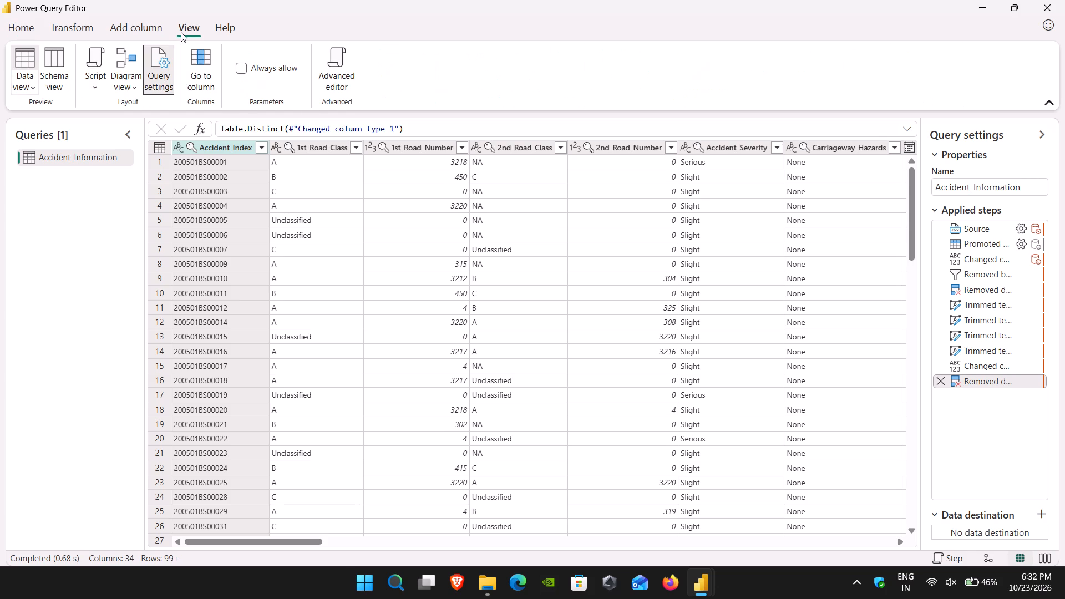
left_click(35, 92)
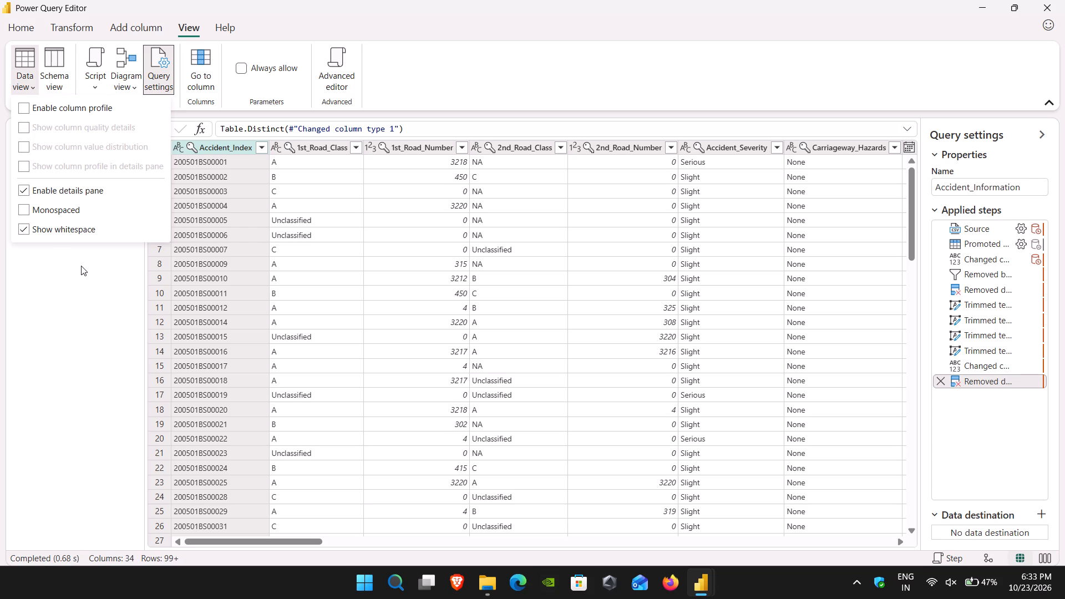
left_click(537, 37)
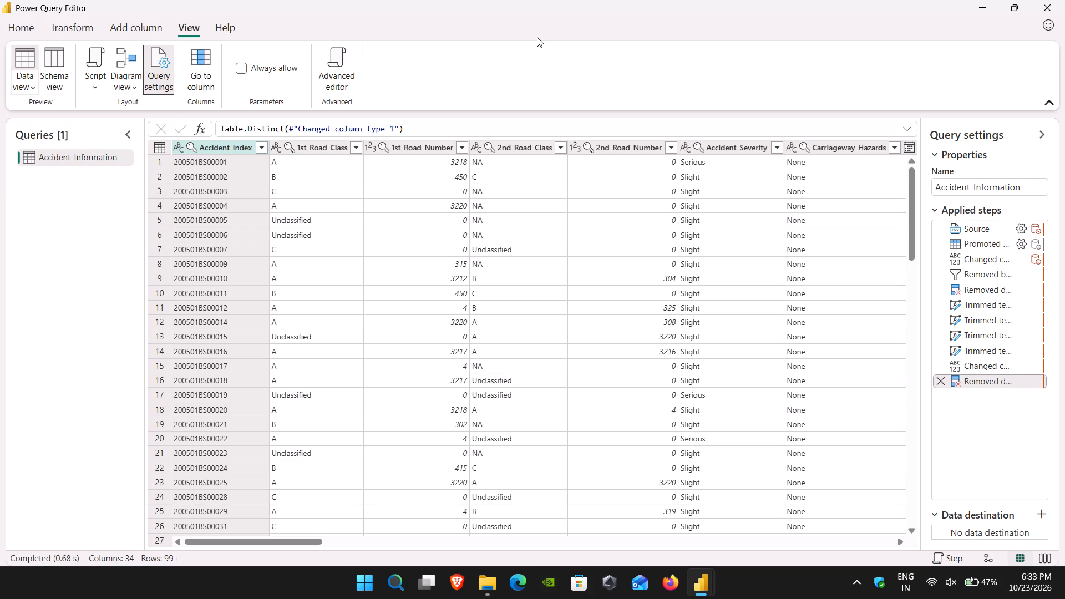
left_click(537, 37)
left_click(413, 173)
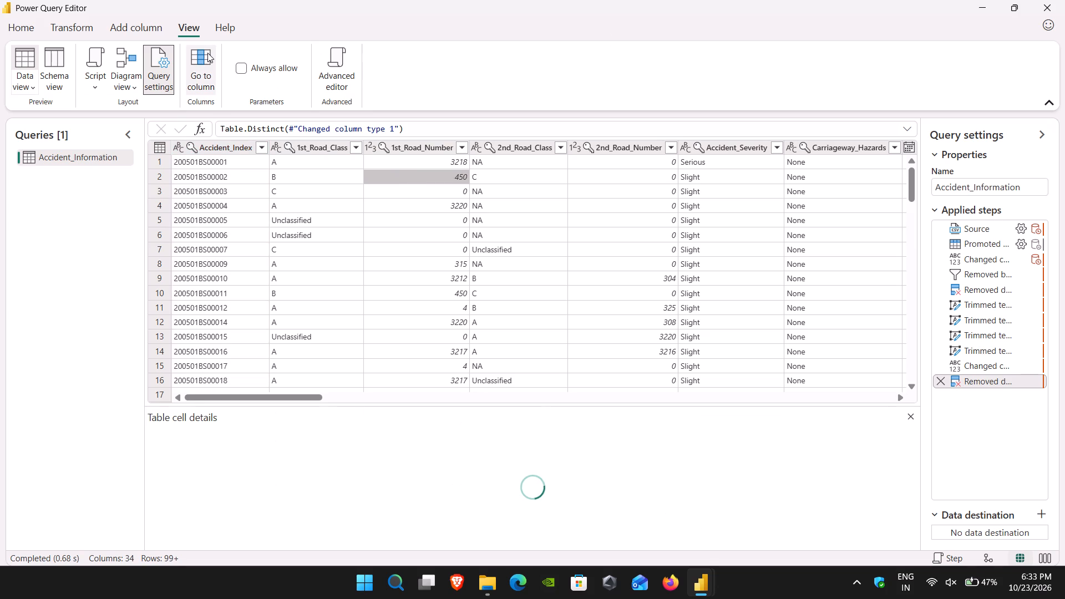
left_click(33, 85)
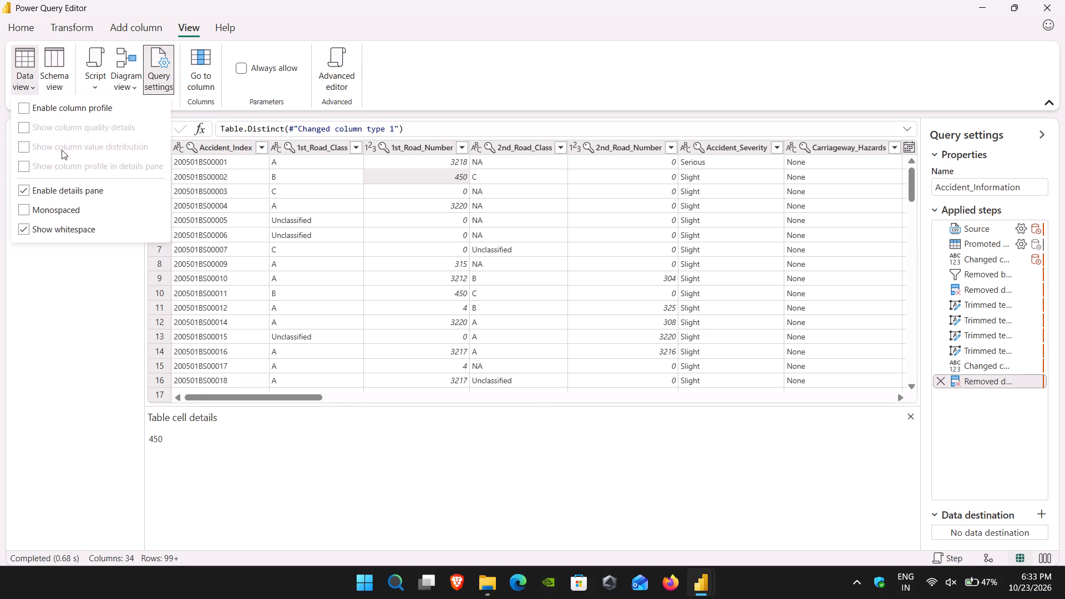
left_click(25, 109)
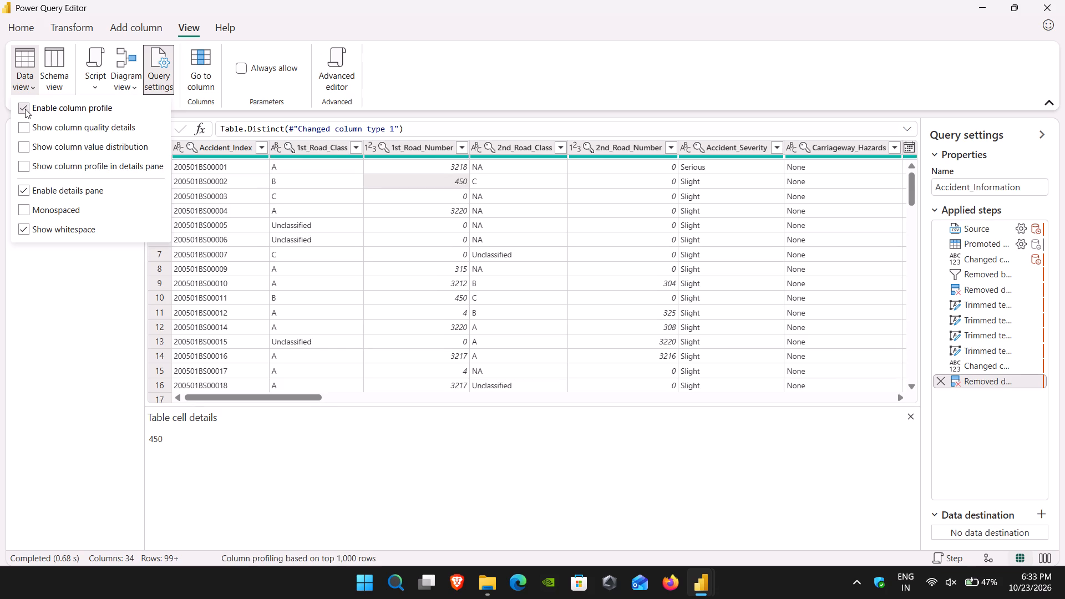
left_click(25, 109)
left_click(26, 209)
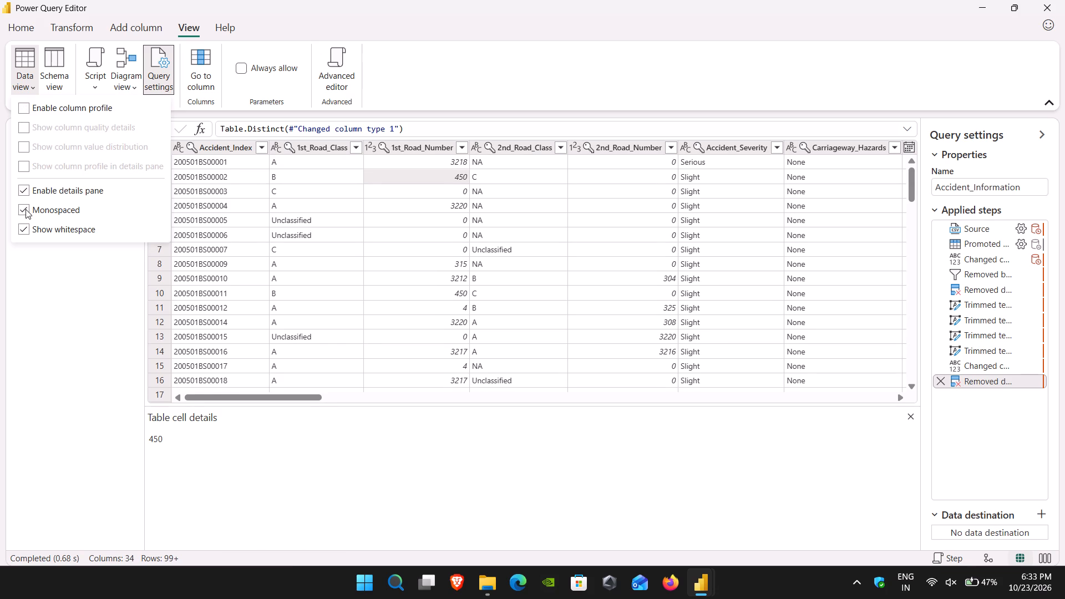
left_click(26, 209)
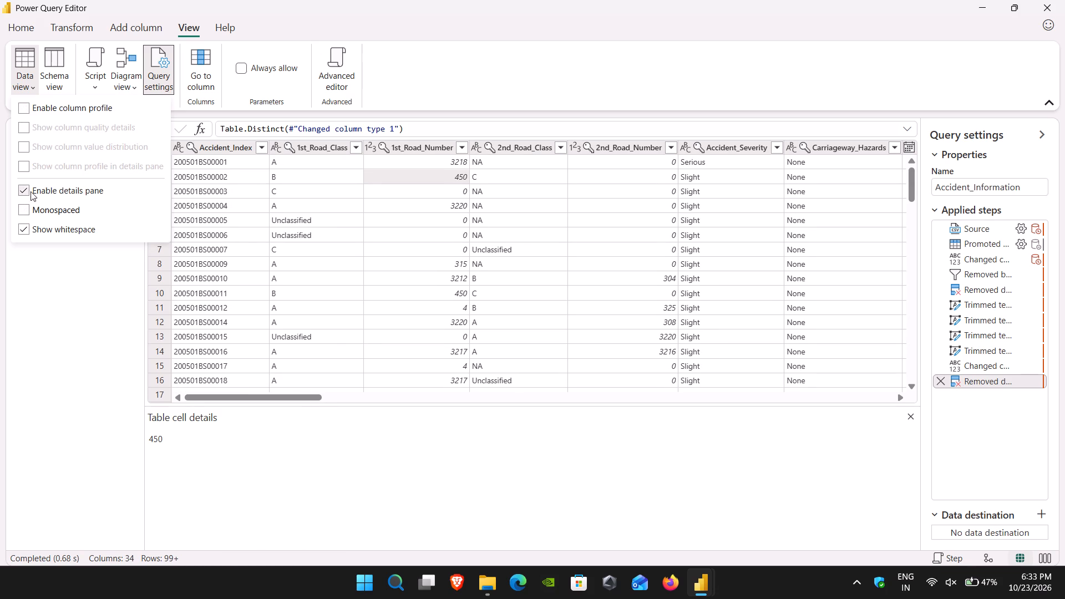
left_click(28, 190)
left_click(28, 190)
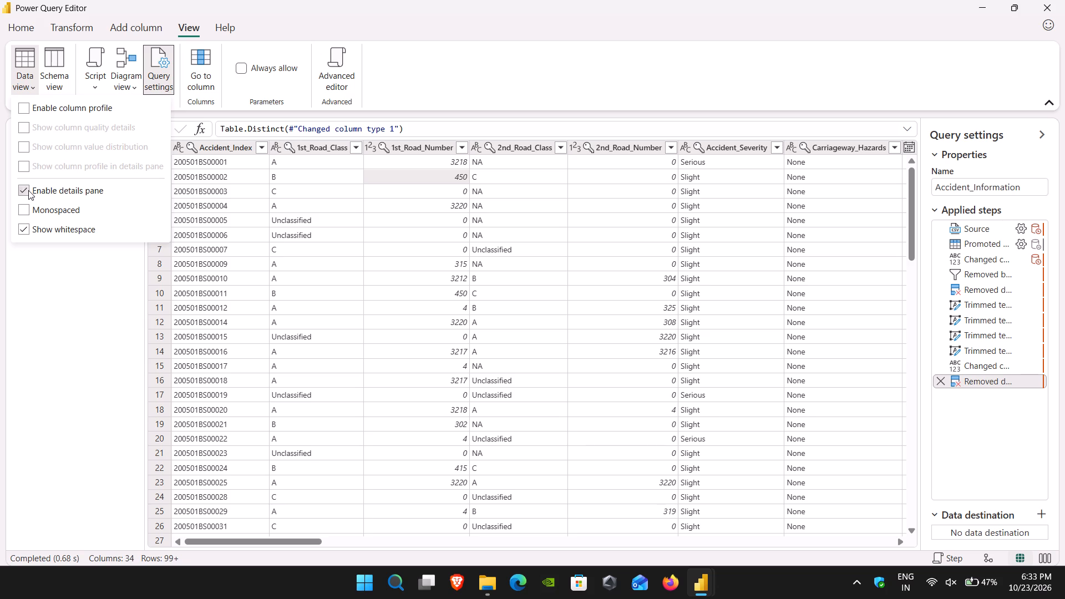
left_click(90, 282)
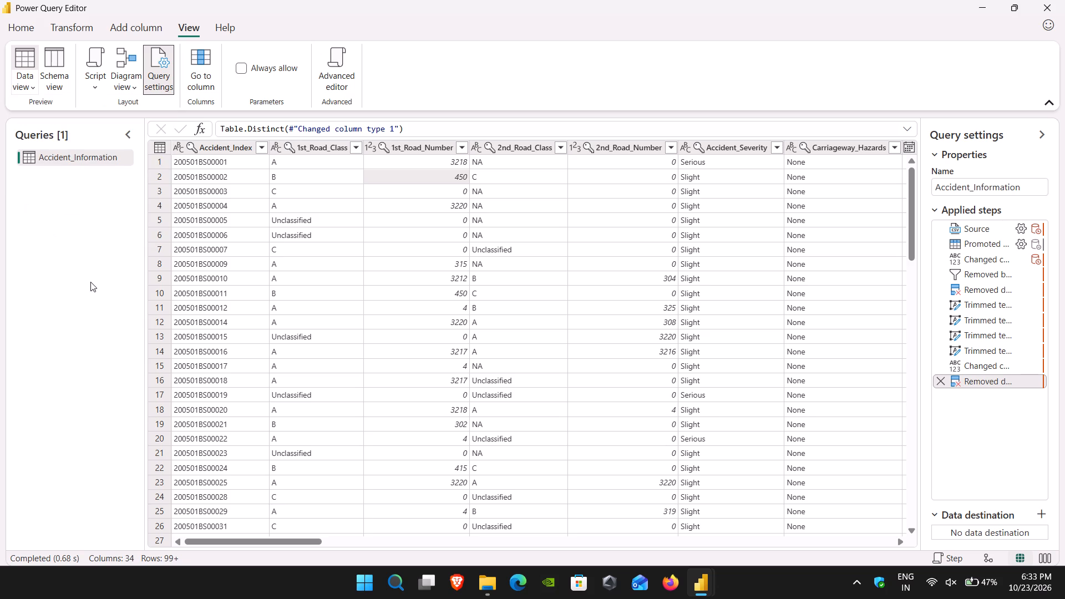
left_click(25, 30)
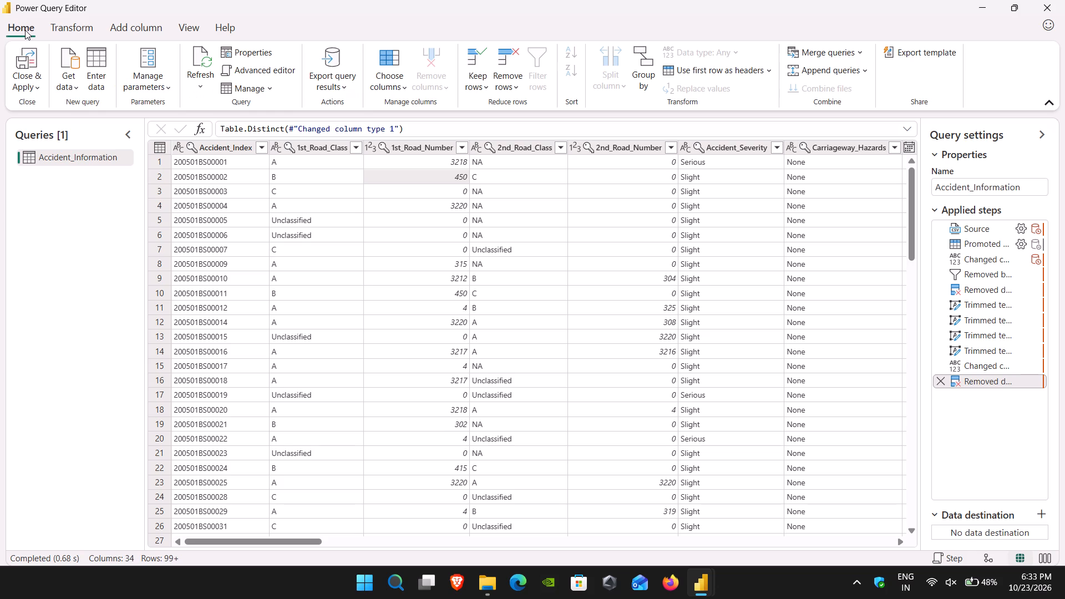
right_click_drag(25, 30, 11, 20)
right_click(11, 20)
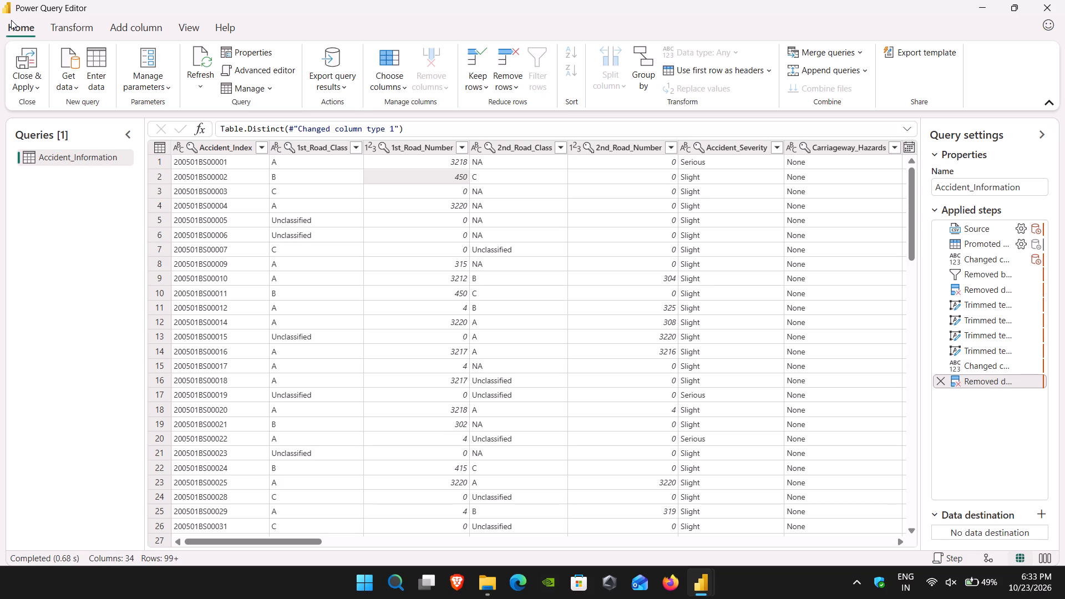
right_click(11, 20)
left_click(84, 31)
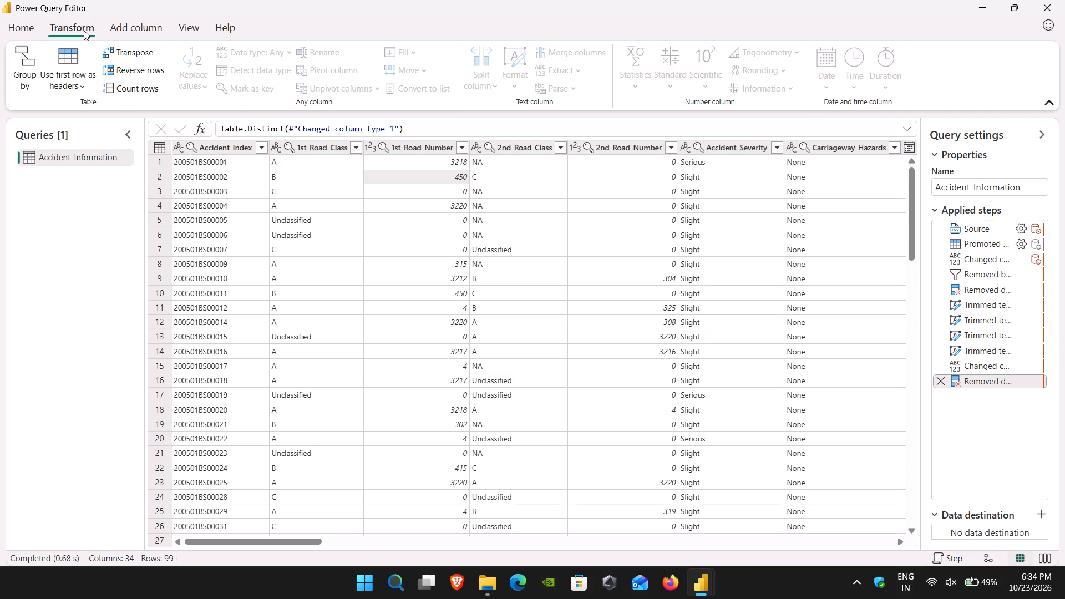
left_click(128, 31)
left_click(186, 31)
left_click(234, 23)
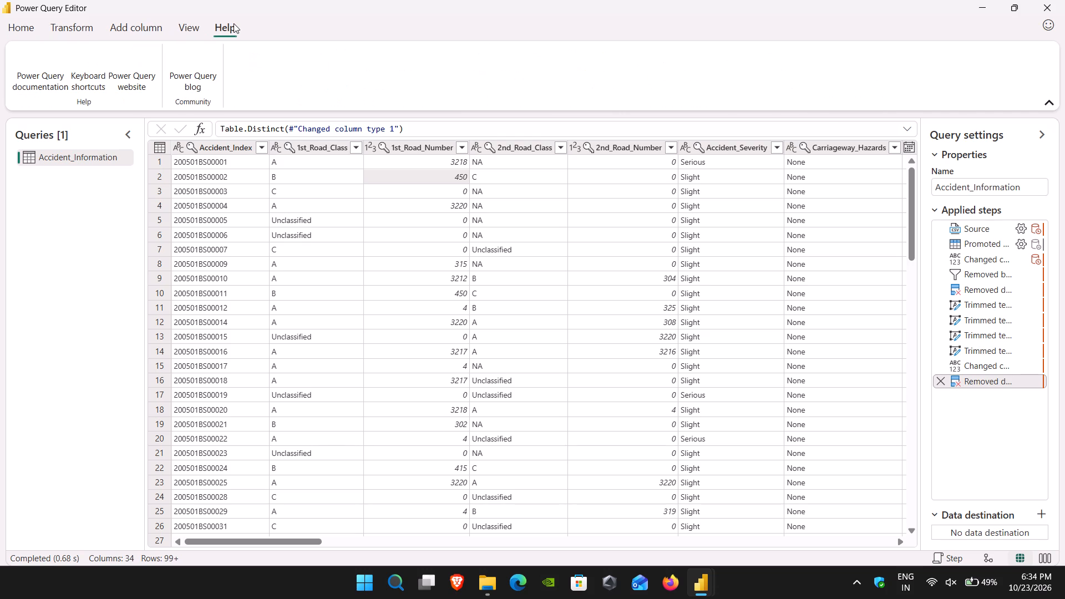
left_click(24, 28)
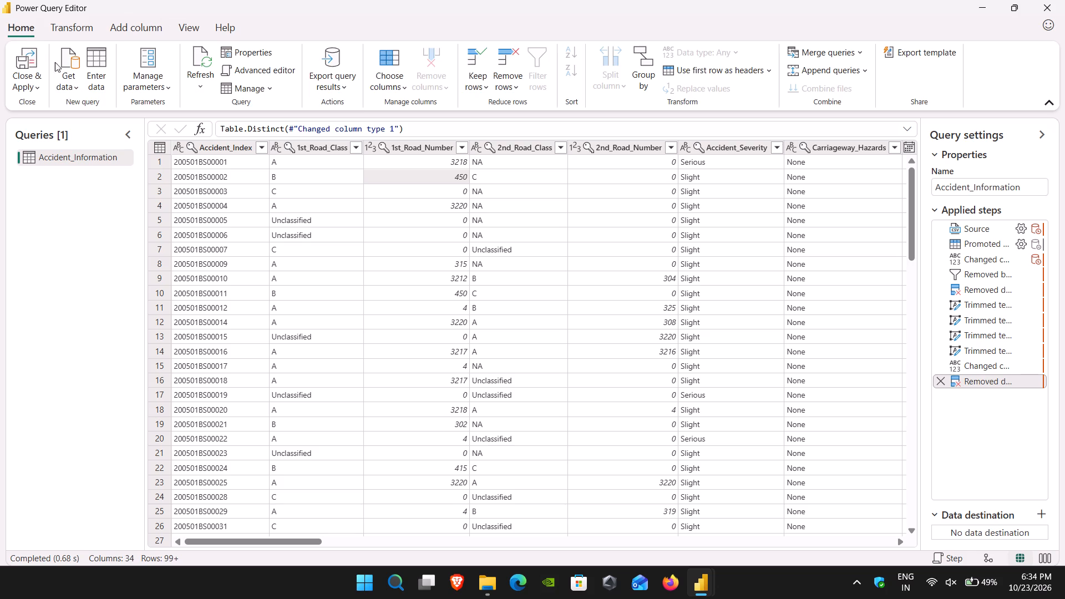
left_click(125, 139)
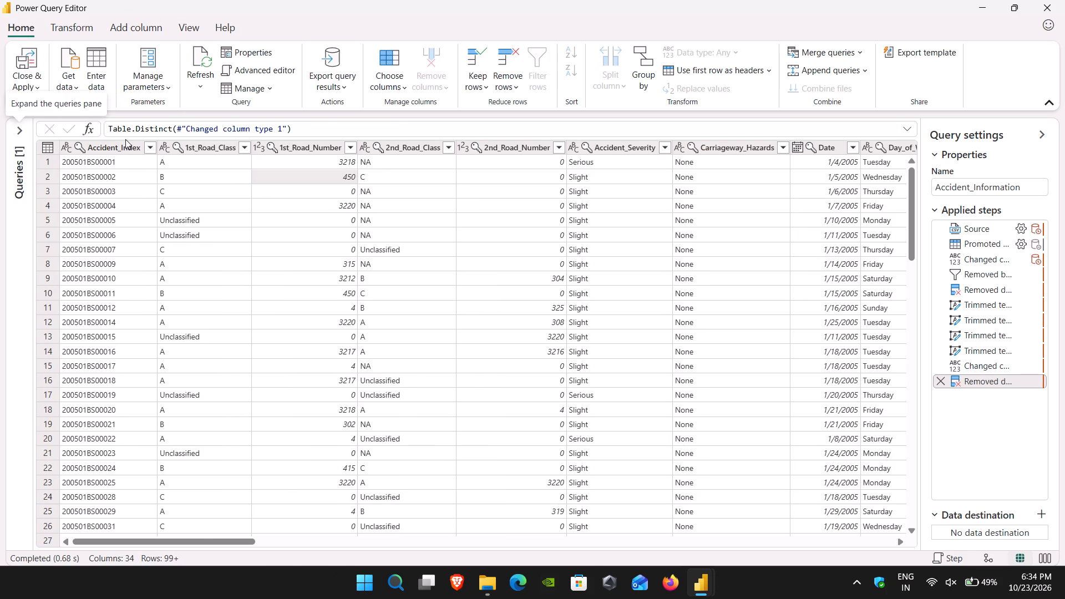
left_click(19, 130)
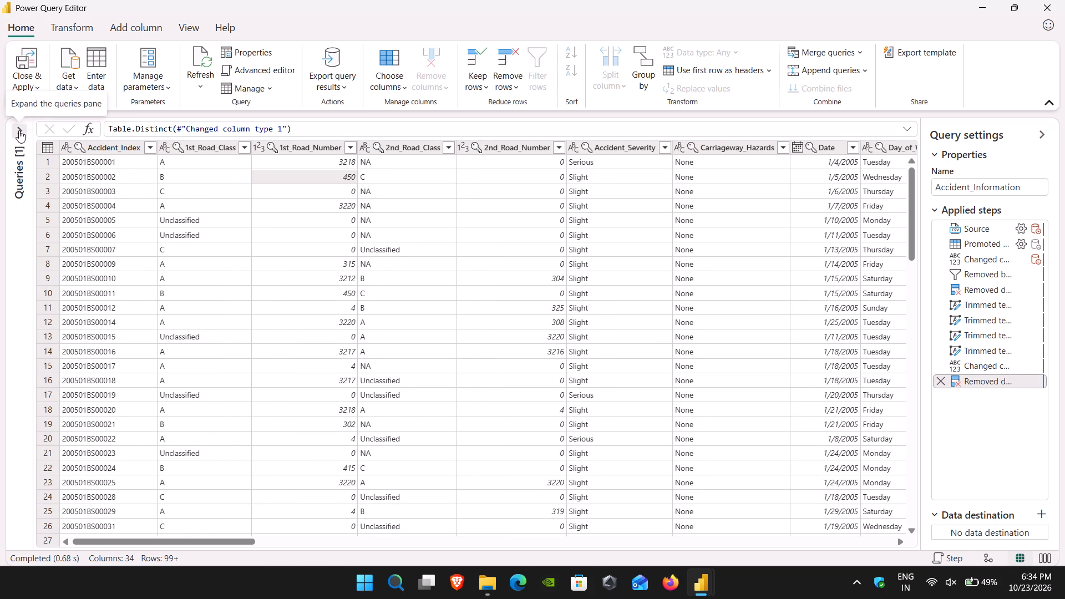
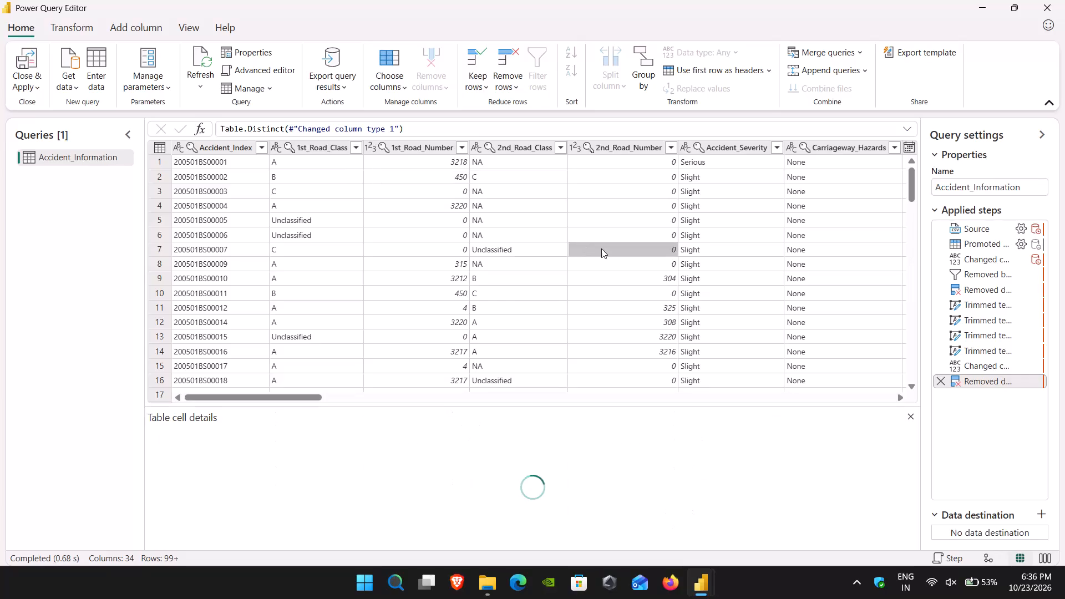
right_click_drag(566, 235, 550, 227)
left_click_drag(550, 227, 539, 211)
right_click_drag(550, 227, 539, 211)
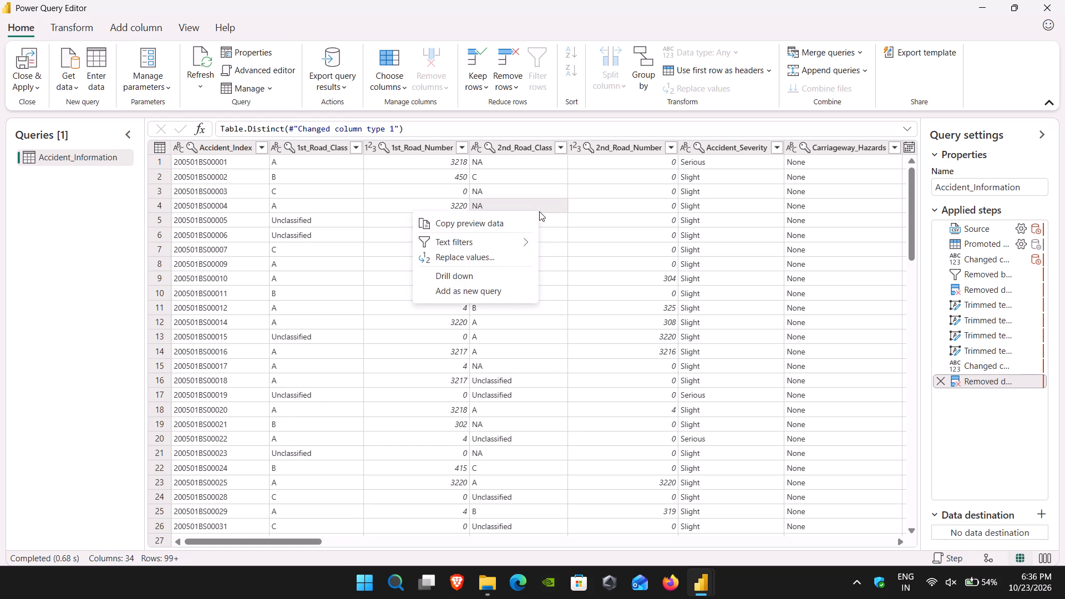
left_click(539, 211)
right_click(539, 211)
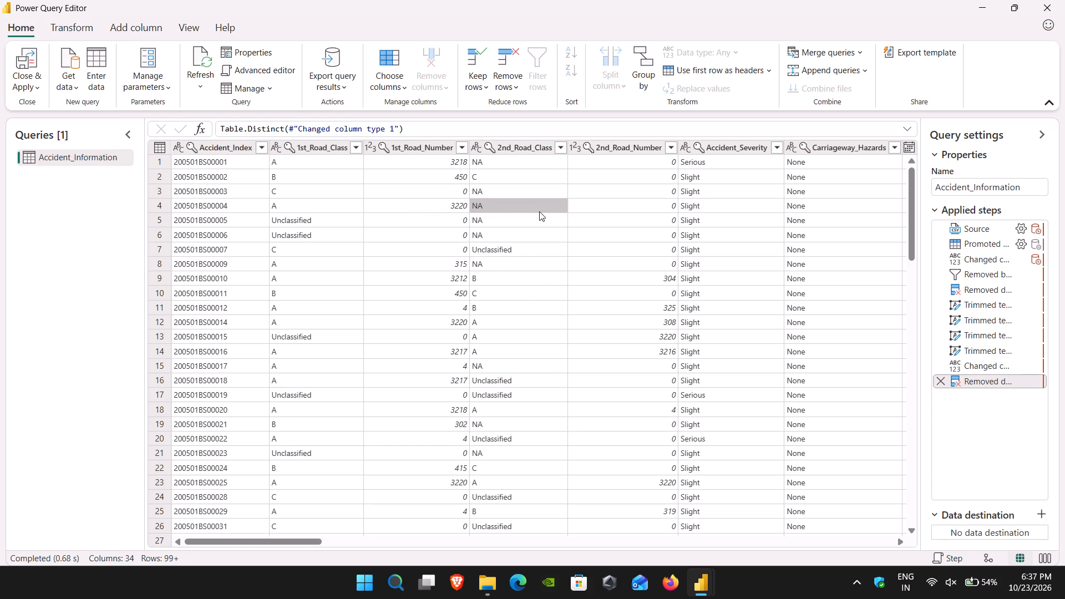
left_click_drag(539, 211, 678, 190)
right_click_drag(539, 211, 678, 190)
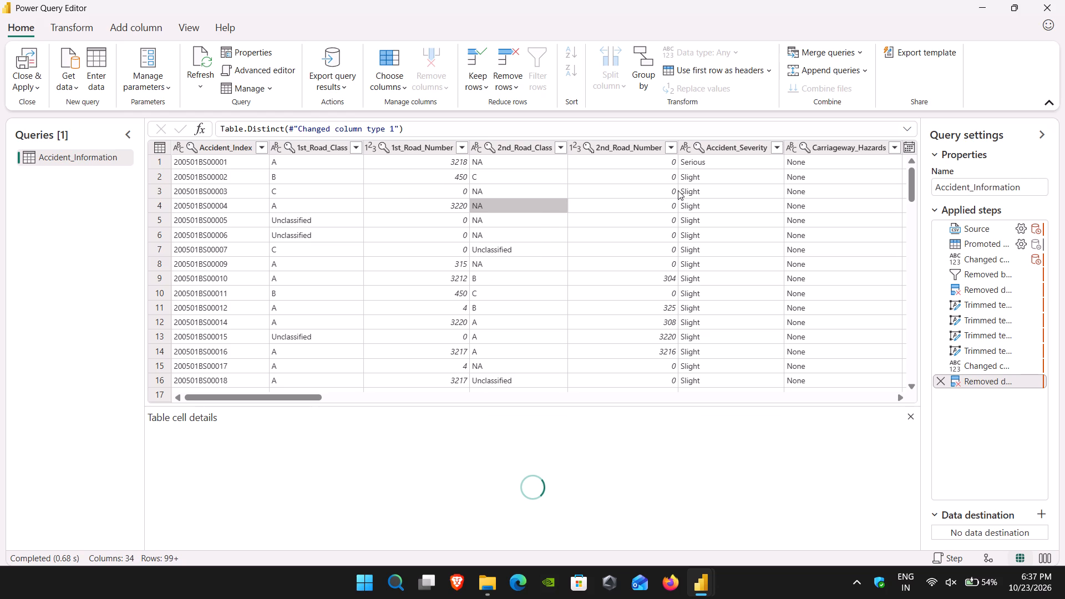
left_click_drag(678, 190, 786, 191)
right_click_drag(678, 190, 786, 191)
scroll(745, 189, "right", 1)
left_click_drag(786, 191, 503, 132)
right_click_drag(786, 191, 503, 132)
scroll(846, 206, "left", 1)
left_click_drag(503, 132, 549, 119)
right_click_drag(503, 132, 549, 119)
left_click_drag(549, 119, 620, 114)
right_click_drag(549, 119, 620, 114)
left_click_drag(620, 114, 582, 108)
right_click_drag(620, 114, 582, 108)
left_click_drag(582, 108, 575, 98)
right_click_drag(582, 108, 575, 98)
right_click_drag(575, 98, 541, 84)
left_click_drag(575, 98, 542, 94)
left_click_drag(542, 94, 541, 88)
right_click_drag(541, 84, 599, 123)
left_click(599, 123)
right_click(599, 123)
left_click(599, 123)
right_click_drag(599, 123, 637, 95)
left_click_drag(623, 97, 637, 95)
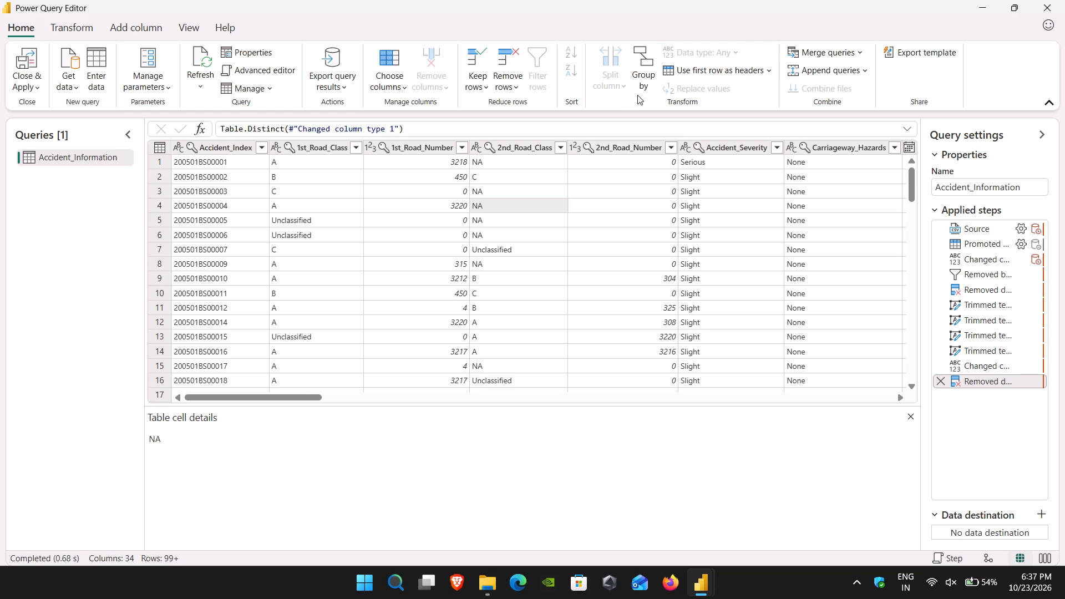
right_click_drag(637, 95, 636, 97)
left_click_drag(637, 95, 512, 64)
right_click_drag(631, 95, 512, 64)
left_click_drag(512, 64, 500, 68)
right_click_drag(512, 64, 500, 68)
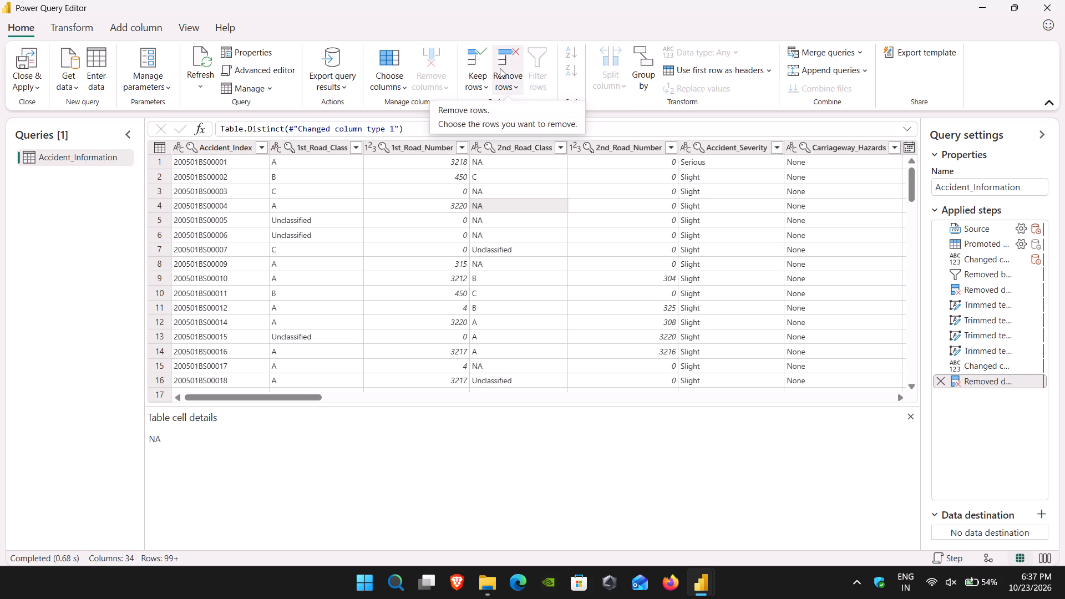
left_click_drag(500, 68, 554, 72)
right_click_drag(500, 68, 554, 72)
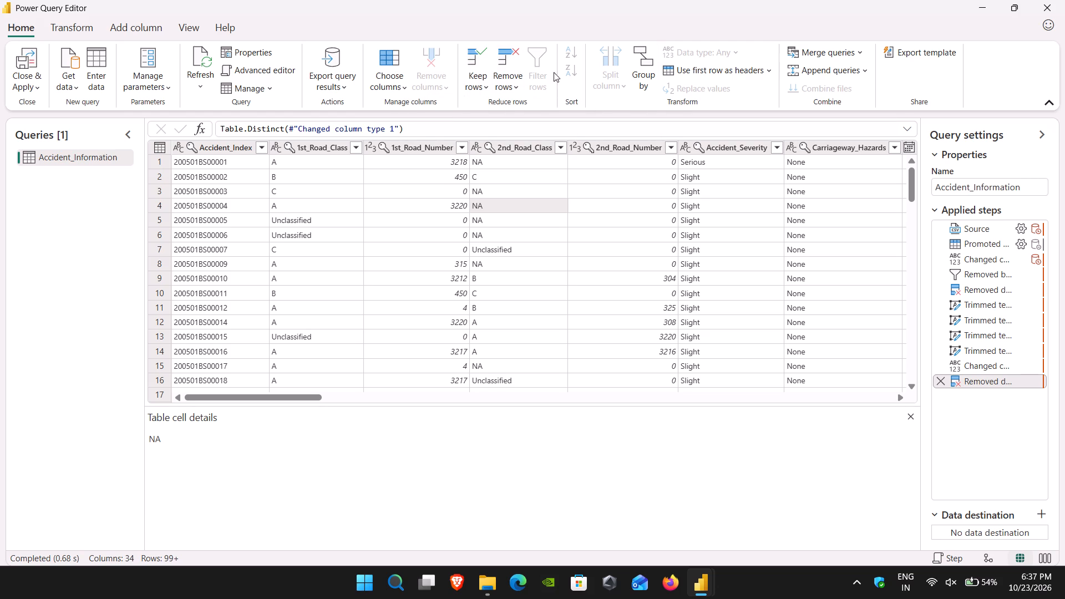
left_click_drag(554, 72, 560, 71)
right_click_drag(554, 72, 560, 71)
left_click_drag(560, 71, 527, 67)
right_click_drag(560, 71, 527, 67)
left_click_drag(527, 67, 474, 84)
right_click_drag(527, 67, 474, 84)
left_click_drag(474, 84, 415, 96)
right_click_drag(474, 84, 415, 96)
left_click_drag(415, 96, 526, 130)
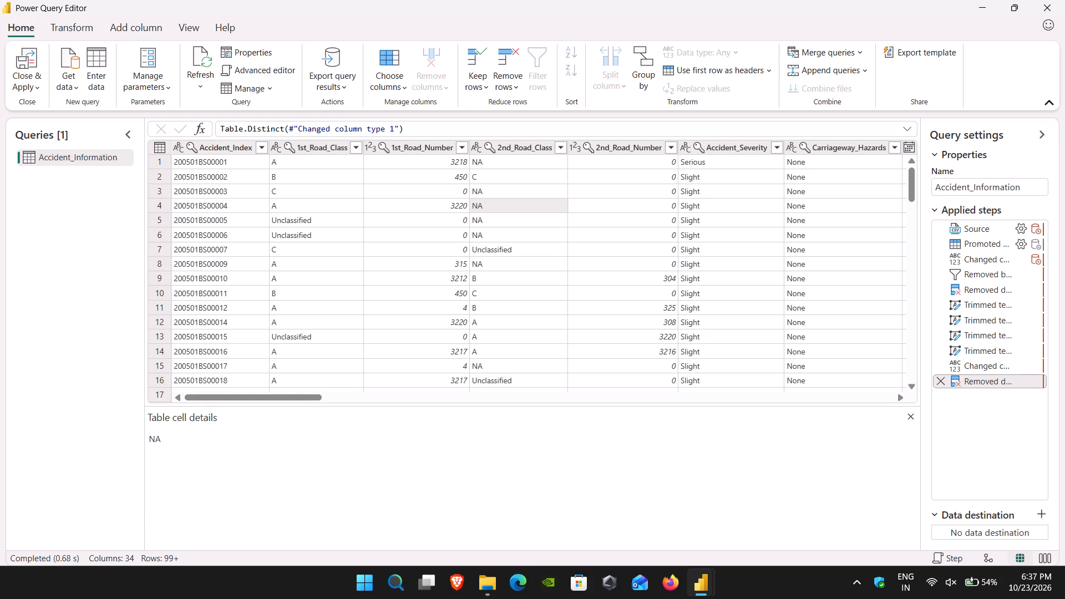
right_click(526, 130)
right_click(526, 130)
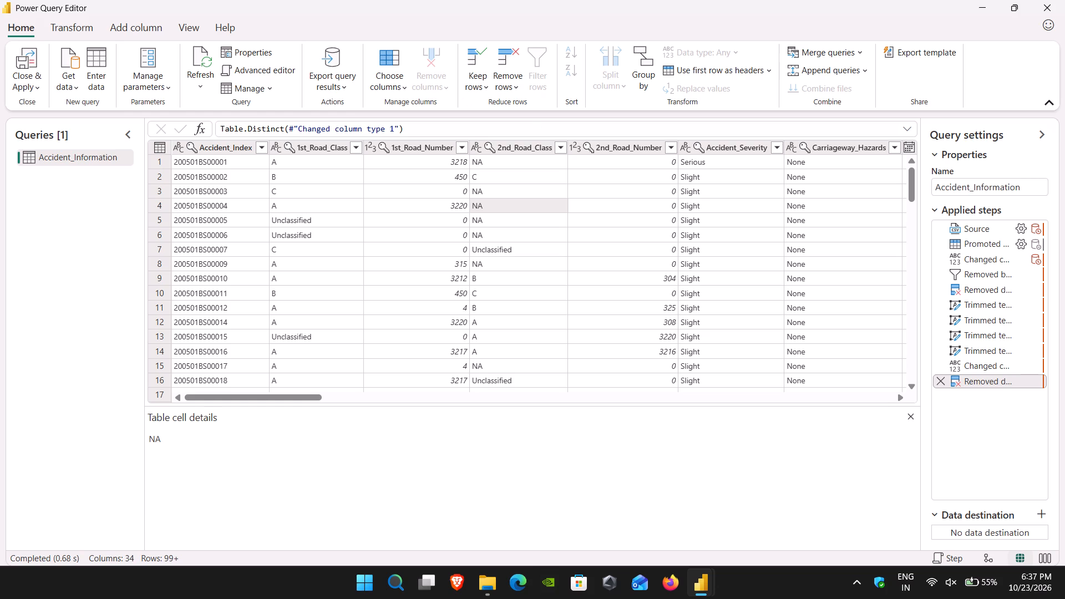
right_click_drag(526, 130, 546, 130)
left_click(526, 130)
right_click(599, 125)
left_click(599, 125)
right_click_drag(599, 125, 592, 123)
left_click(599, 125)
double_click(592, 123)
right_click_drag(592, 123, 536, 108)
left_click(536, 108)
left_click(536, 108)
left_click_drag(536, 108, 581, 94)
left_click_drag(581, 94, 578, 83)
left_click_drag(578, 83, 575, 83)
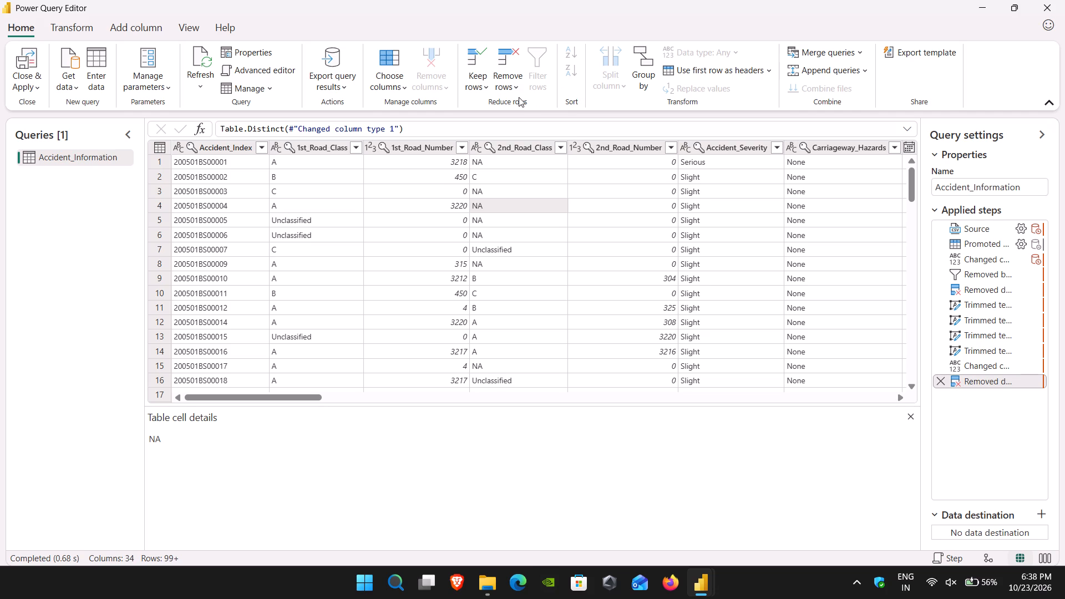